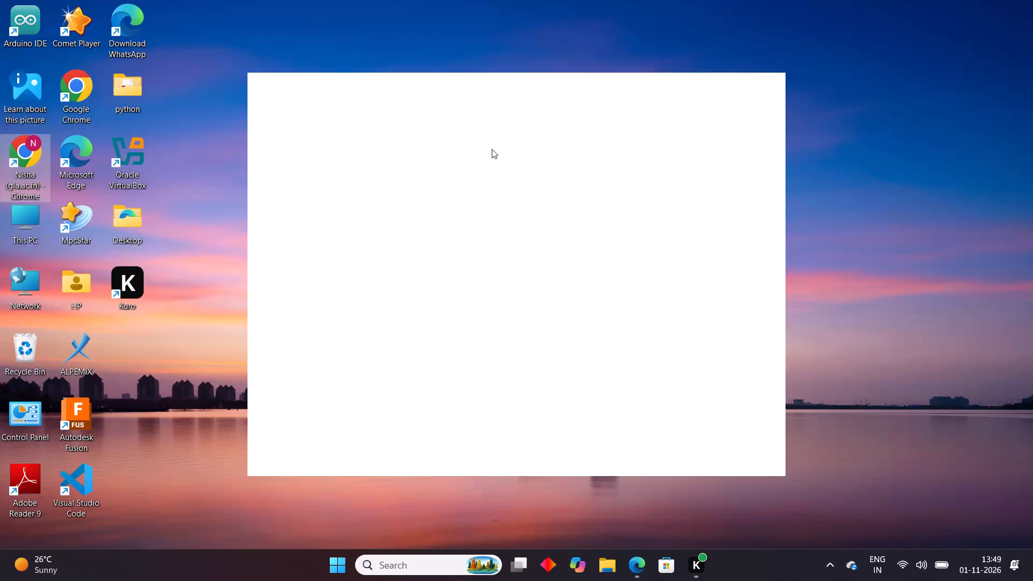
# Open Google Chrome with the school profile, search for figma and open the Figma Design result.
pyautogui.click(35, 153)
pyautogui.tripleClick(35, 153)
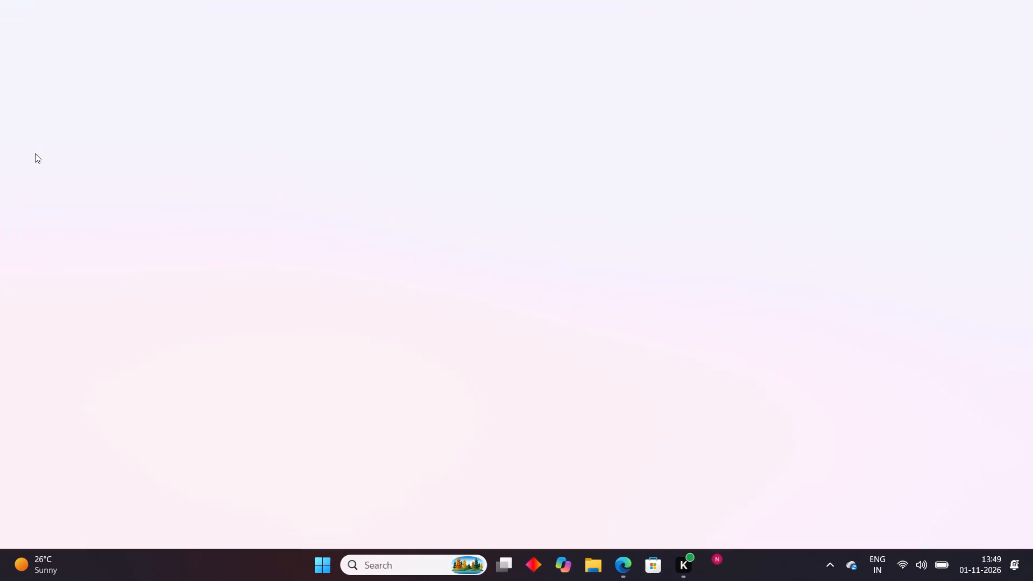
pyautogui.click(351, 264)
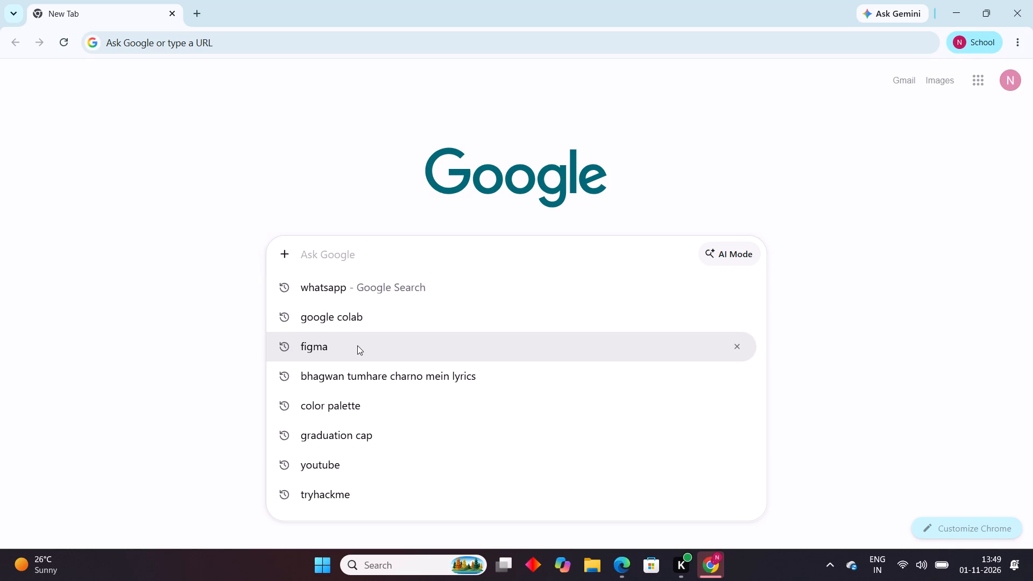
pyautogui.click(357, 345)
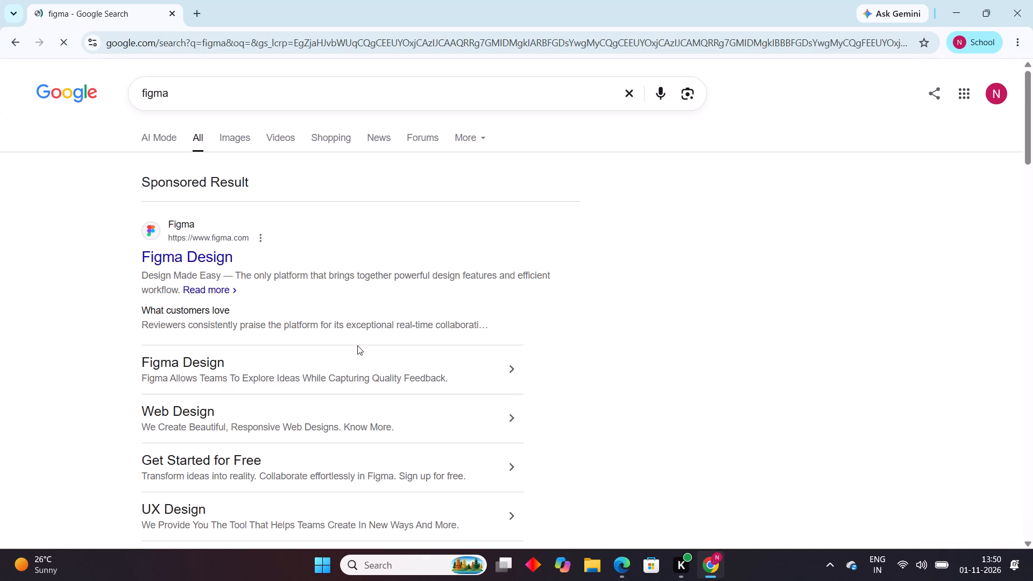
pyautogui.click(196, 258)
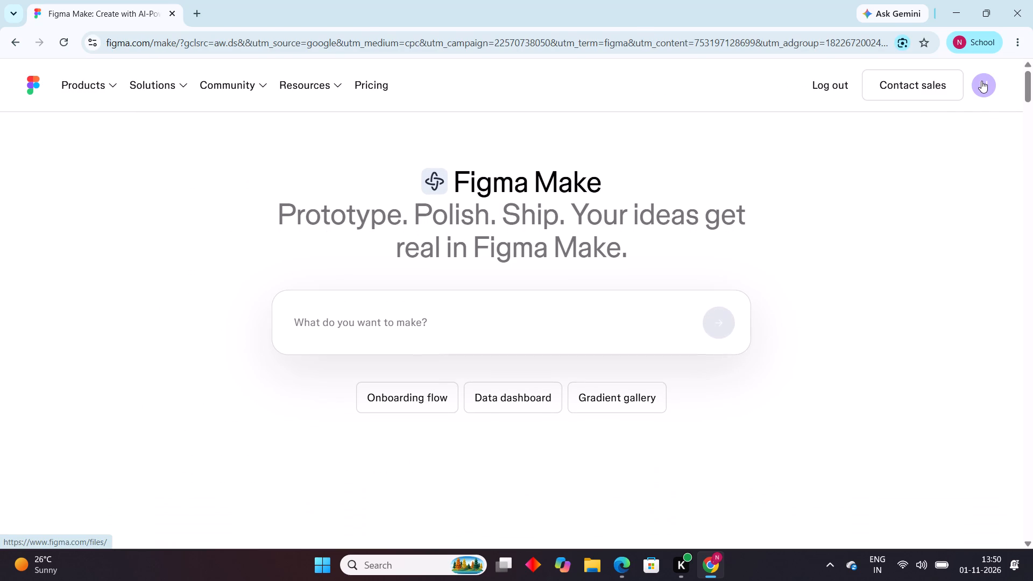
# Go to the account's recent Figma files and open the untitled design file containing the purple studyBuddy app screens.
pyautogui.doubleClick(981, 81)
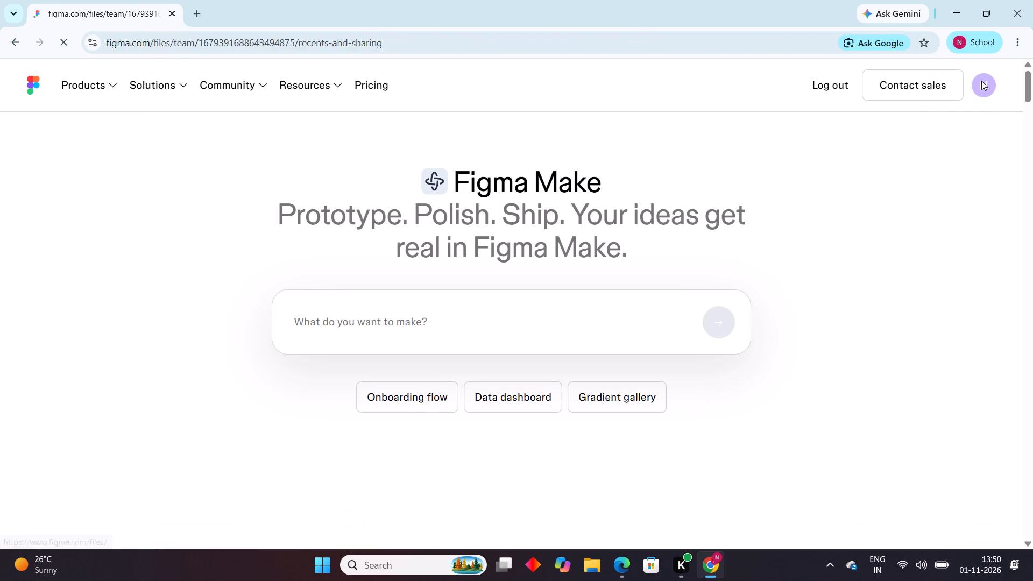
pyautogui.doubleClick(988, 87)
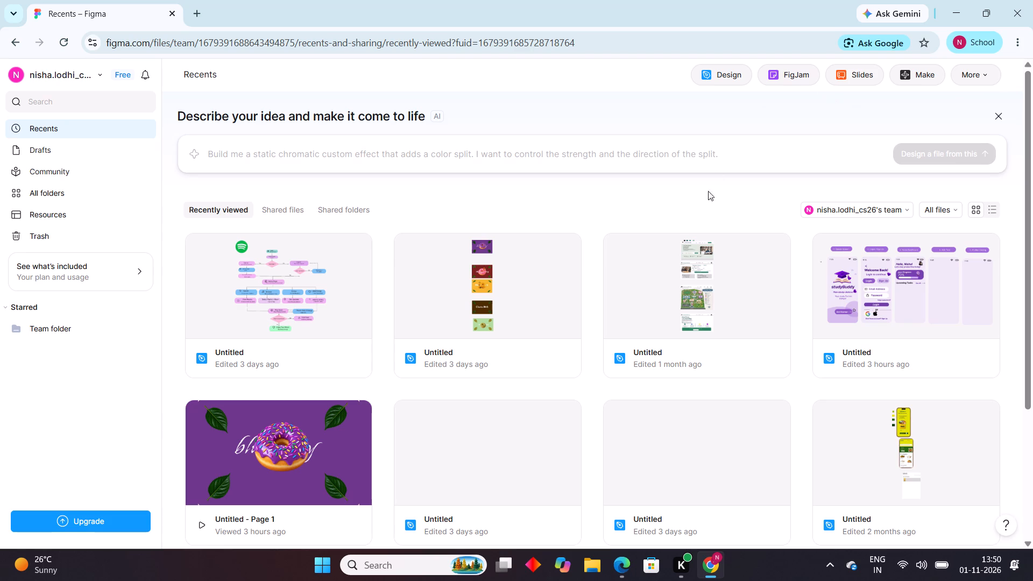
pyautogui.doubleClick(861, 320)
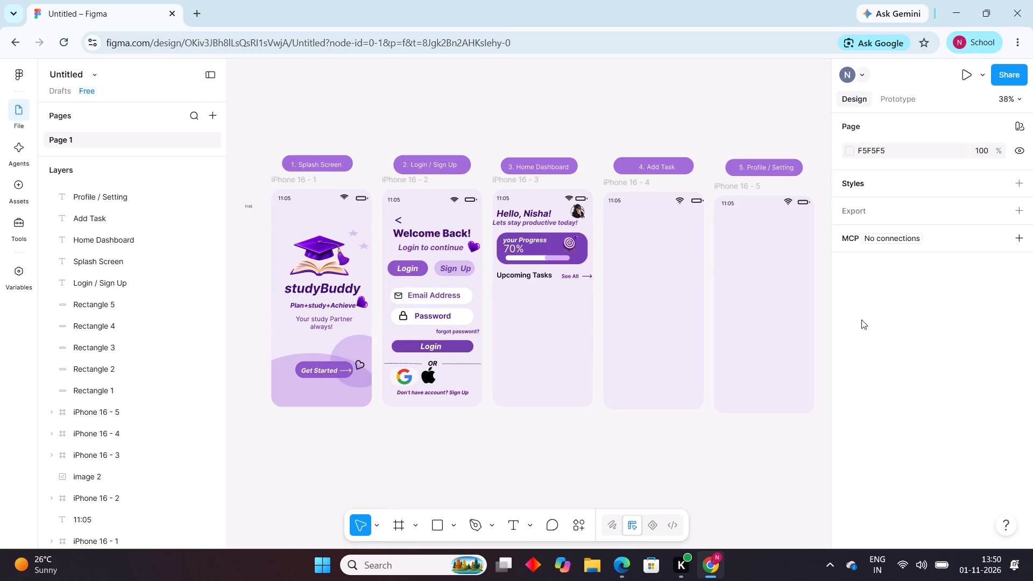
# Look over the five studyBuddy phone screens, from Splash Screen through Profile / Setting.
pyautogui.hscroll(-1, 861, 320)
pyautogui.moveTo(757, 478); pyautogui.dragTo(834, 471)
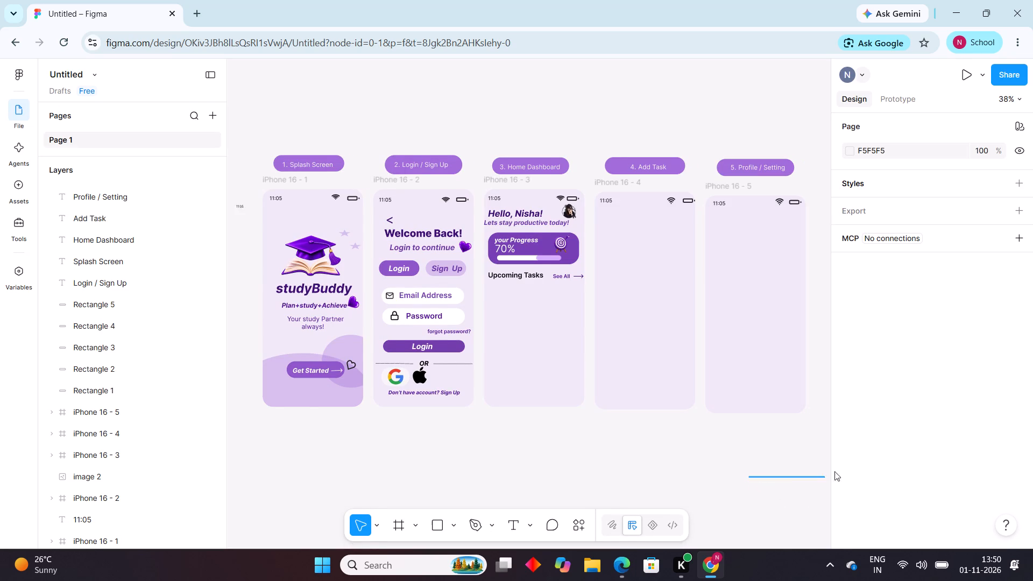
pyautogui.moveTo(834, 471); pyautogui.dragTo(771, 467)
pyautogui.hscroll(-1, 765, 461)
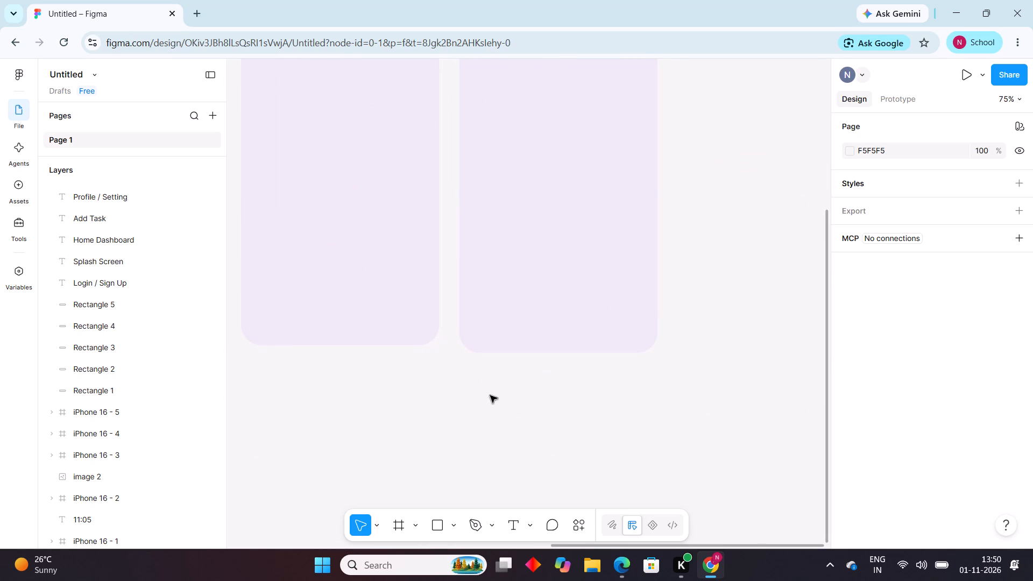
pyautogui.moveTo(490, 395); pyautogui.dragTo(376, 437)
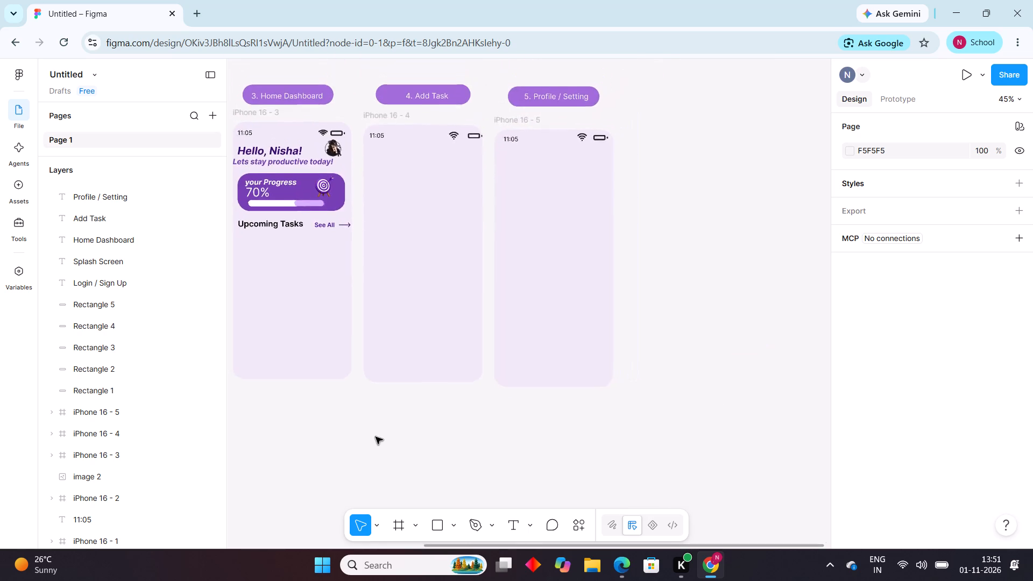
pyautogui.moveTo(330, 416); pyautogui.dragTo(301, 419)
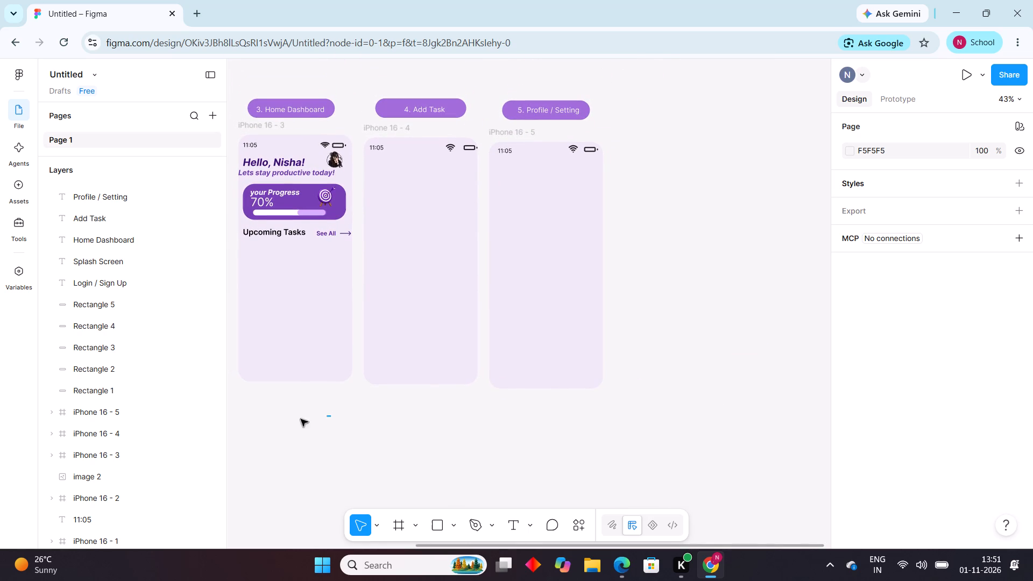
pyautogui.moveTo(301, 419); pyautogui.dragTo(404, 466)
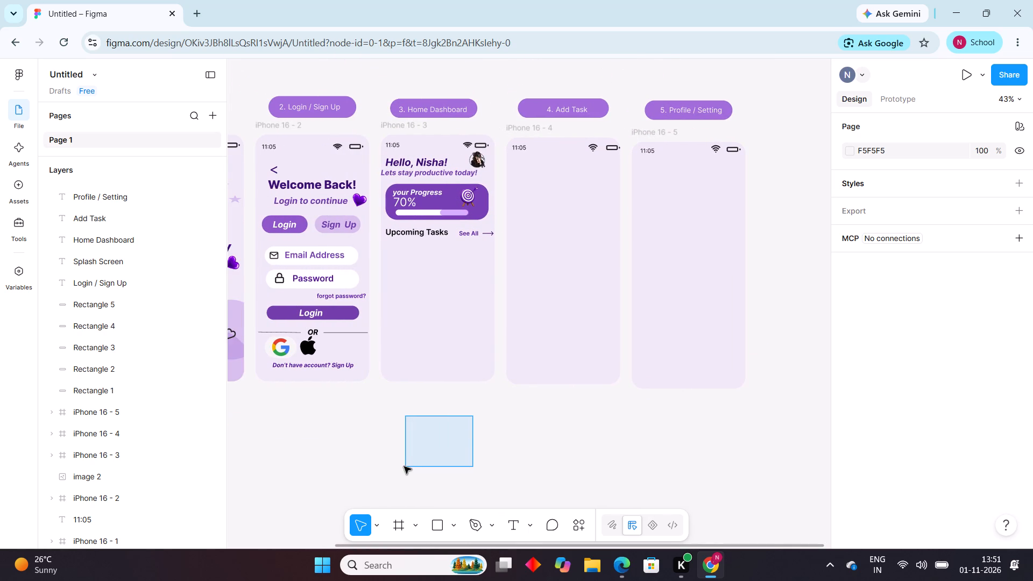
pyautogui.moveTo(404, 466); pyautogui.dragTo(369, 478)
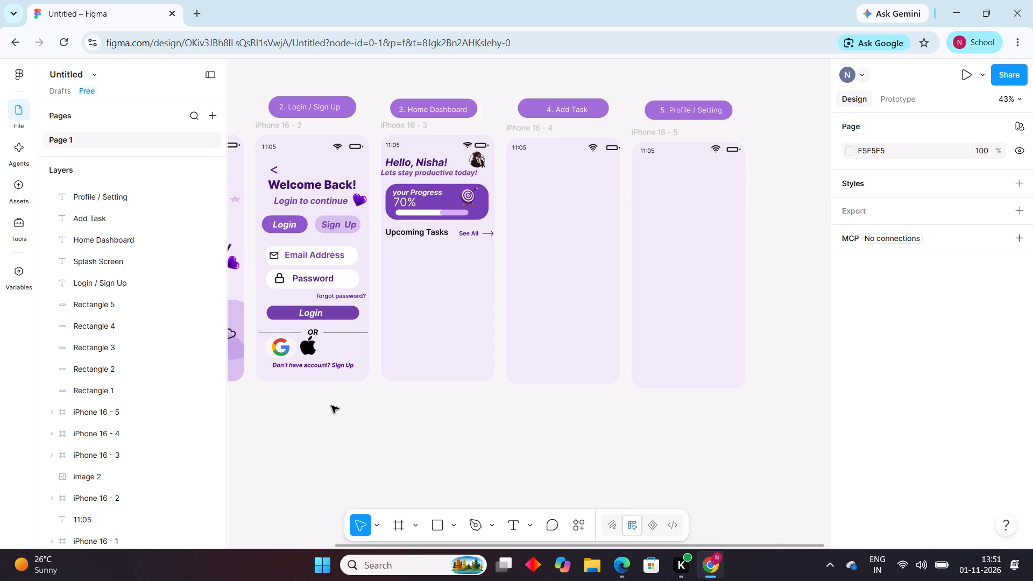
pyautogui.moveTo(331, 405); pyautogui.dragTo(462, 408)
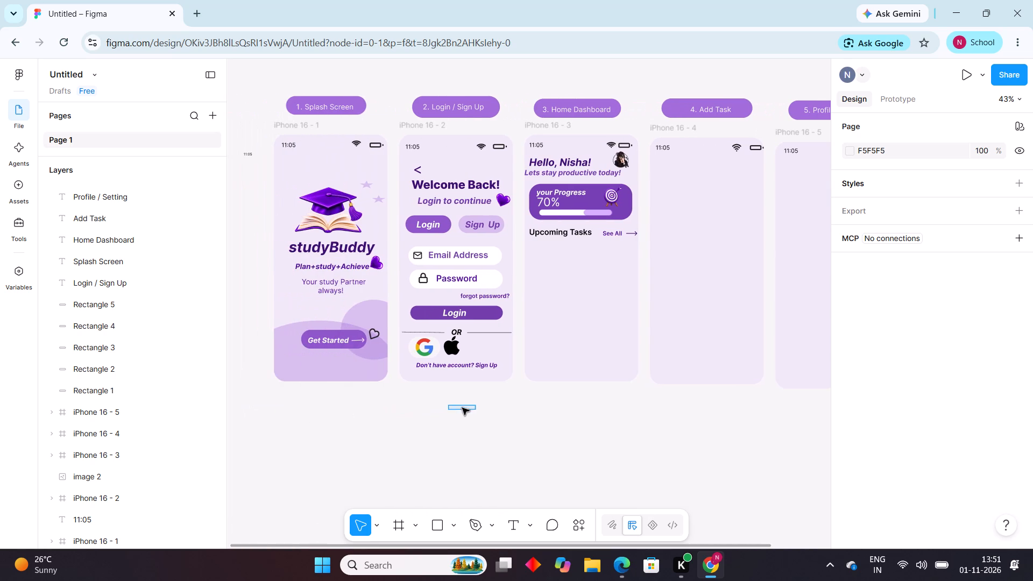
pyautogui.moveTo(462, 408); pyautogui.dragTo(467, 408)
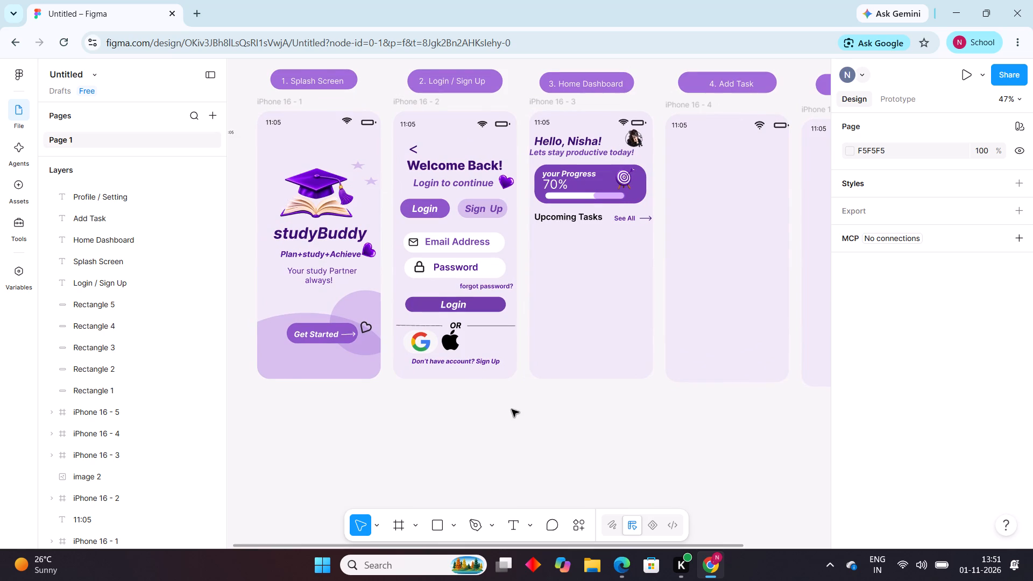
pyautogui.moveTo(512, 409); pyautogui.dragTo(828, 414)
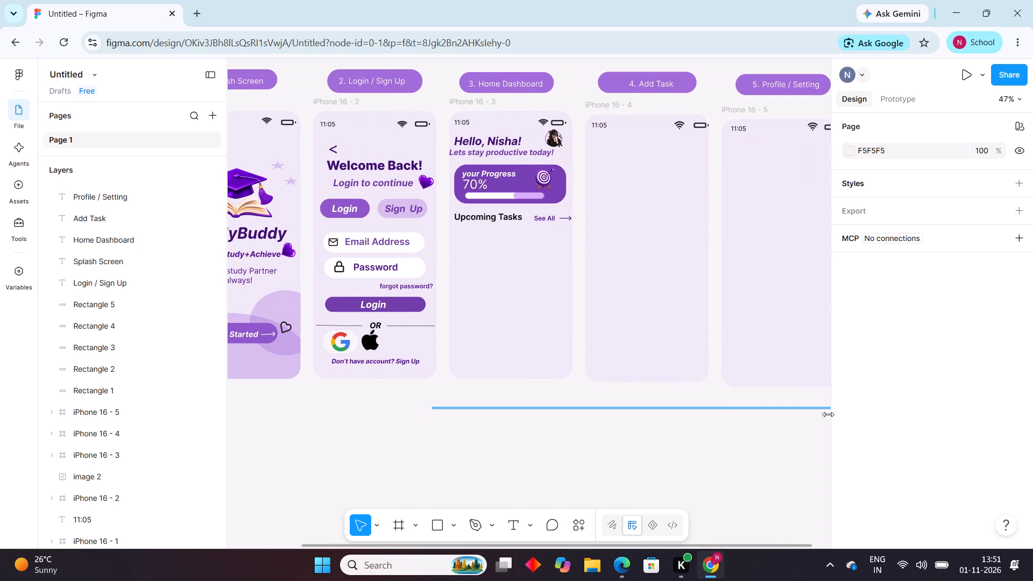
pyautogui.moveTo(828, 414); pyautogui.dragTo(494, 434)
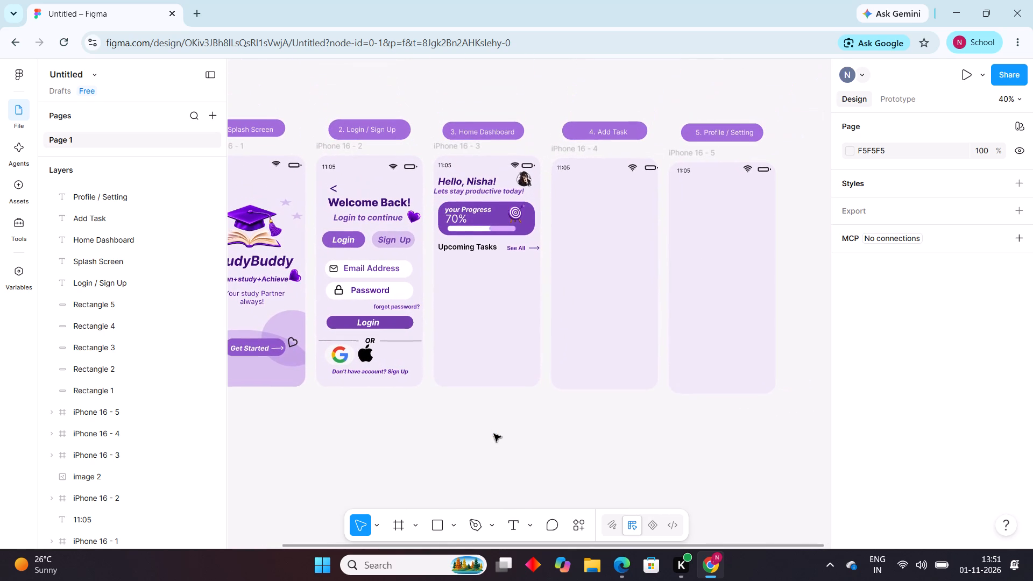
pyautogui.moveTo(438, 419); pyautogui.dragTo(242, 416)
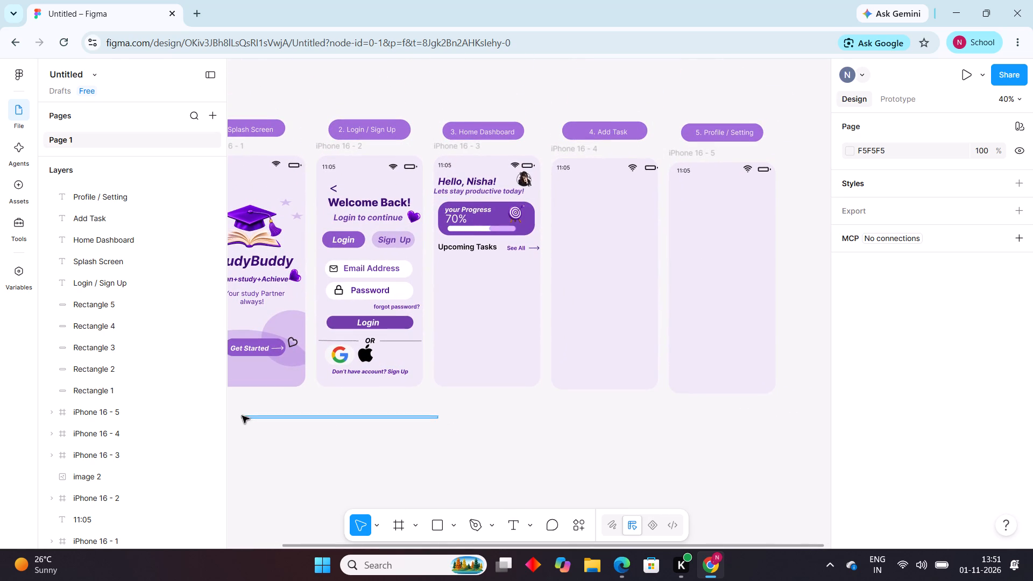
pyautogui.moveTo(242, 416); pyautogui.dragTo(448, 445)
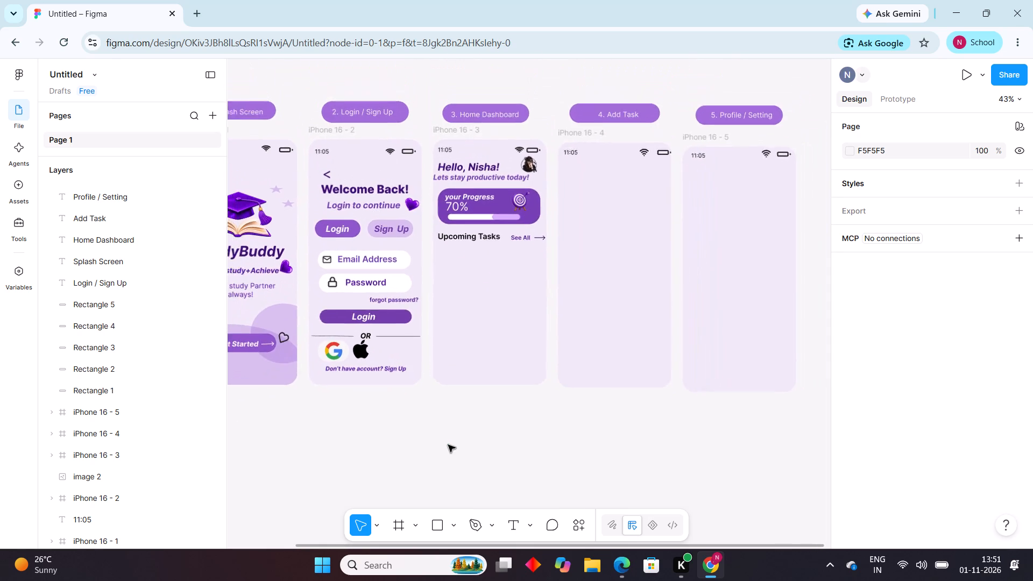
pyautogui.moveTo(448, 467); pyautogui.dragTo(485, 451)
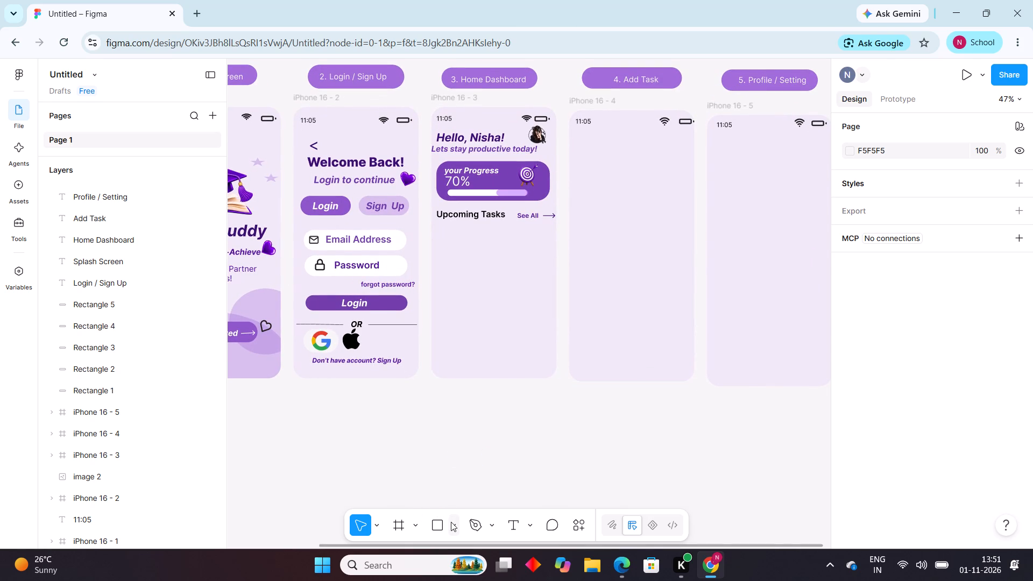
# Draw a rectangle about 330 × 65 below the Upcoming Tasks heading on the Home Dashboard screen.
pyautogui.click(451, 522)
pyautogui.click(545, 402)
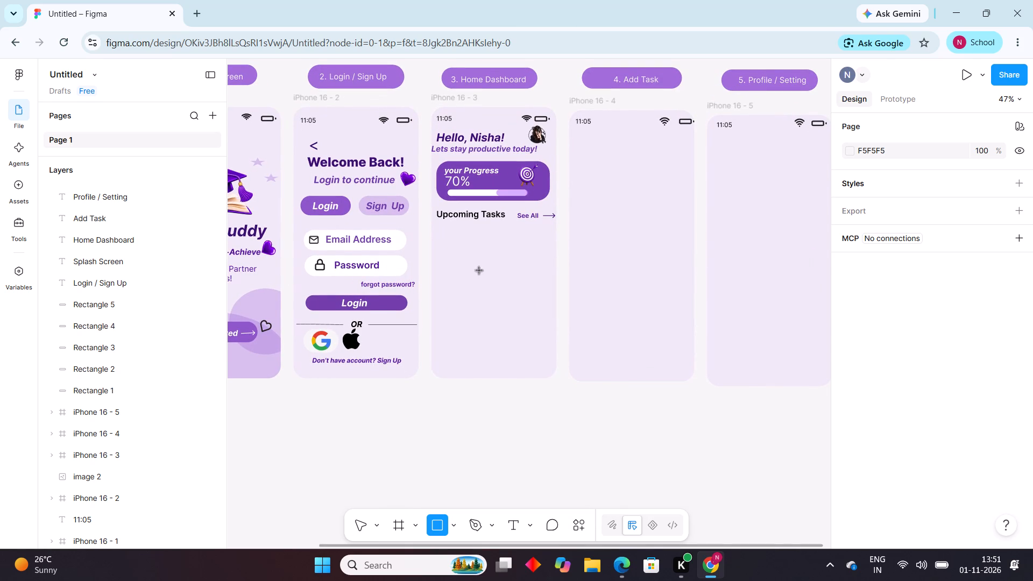
pyautogui.moveTo(443, 230); pyautogui.dragTo(471, 239)
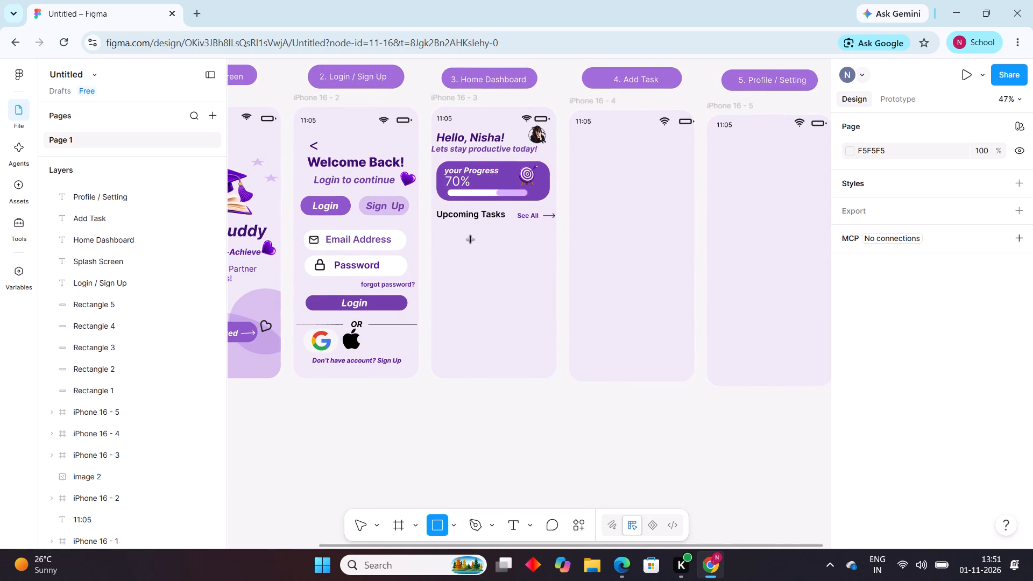
pyautogui.moveTo(471, 239); pyautogui.dragTo(544, 245)
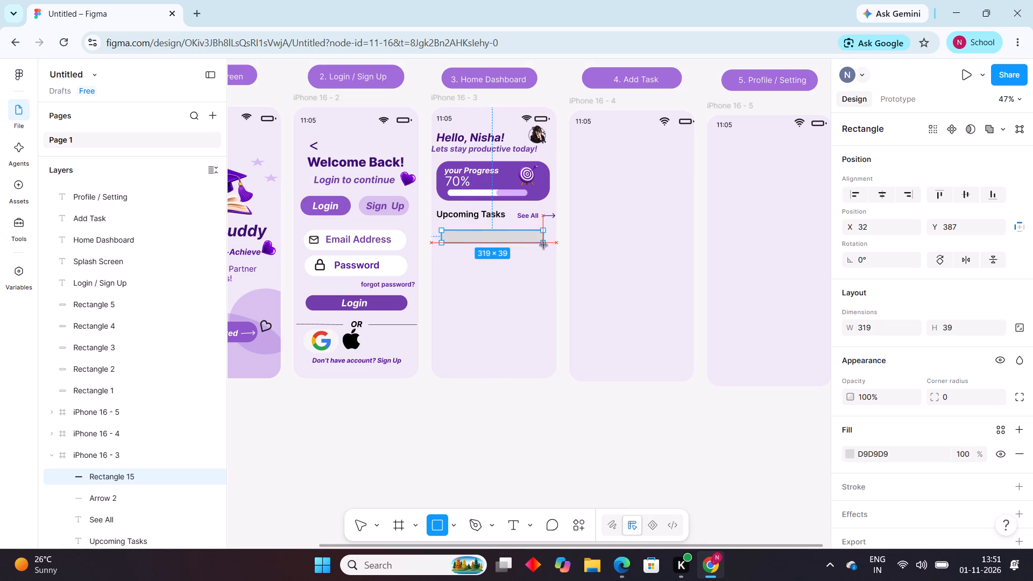
pyautogui.moveTo(544, 245); pyautogui.dragTo(546, 251)
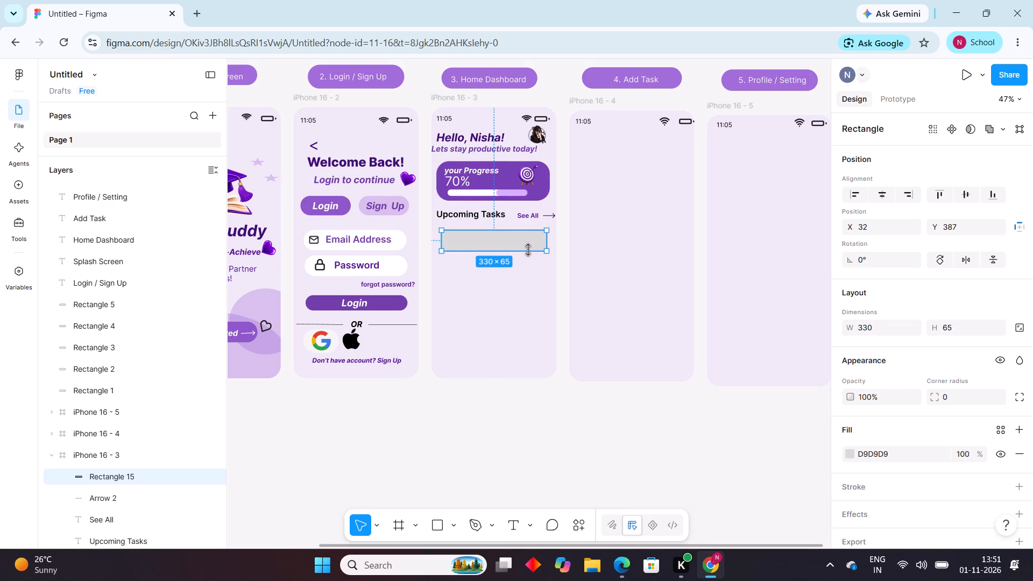
# Paste two copies of the task rectangle and place one below the original at about X 29, Y 490.
pyautogui.hotkey('ctrl', 'c')
pyautogui.hotkey('ctrl', 'v')
pyautogui.hotkey('ctrl', 'v')
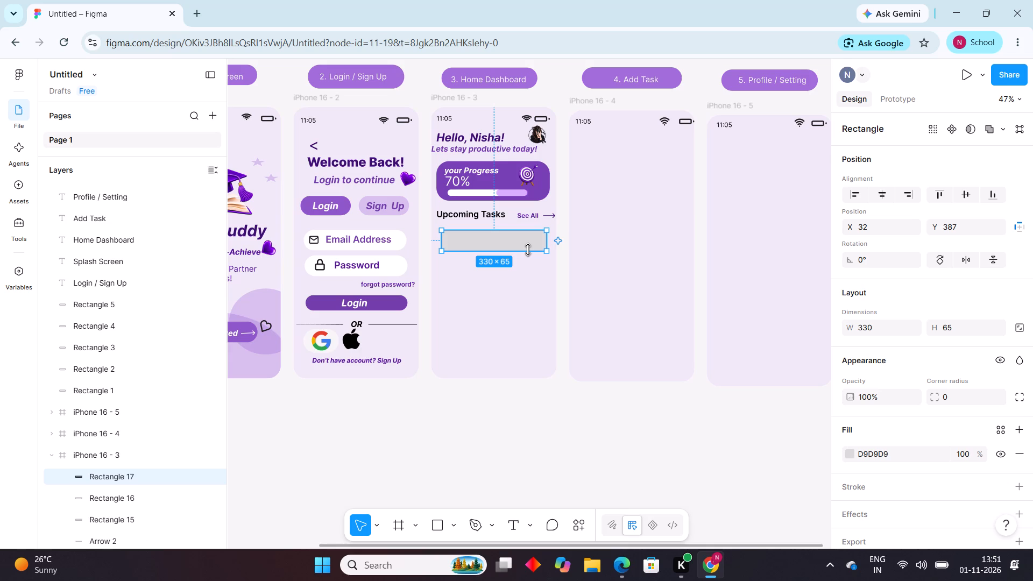
pyautogui.moveTo(505, 239); pyautogui.dragTo(503, 252)
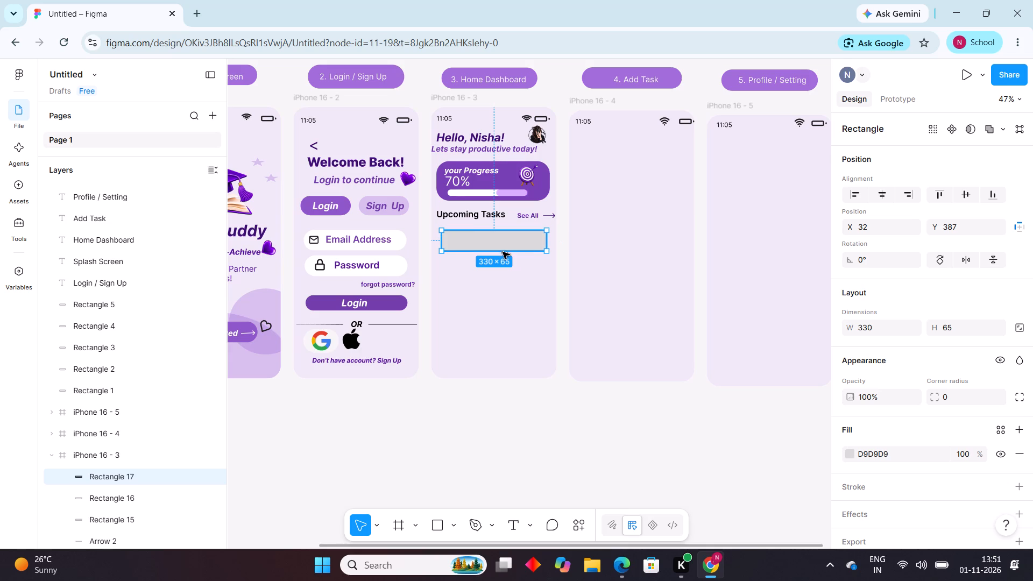
pyautogui.moveTo(503, 252); pyautogui.dragTo(505, 272)
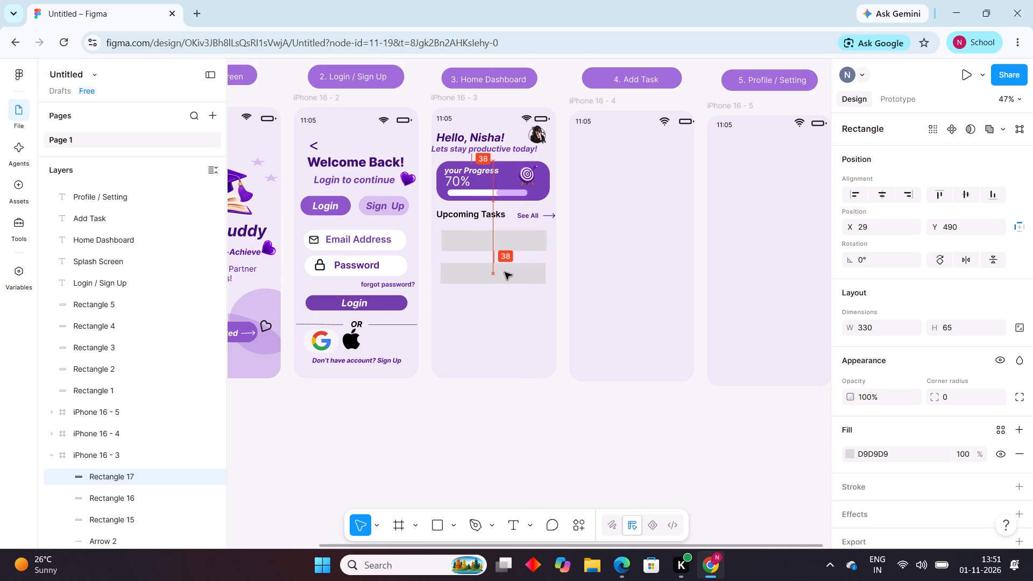
pyautogui.moveTo(505, 272); pyautogui.dragTo(505, 272)
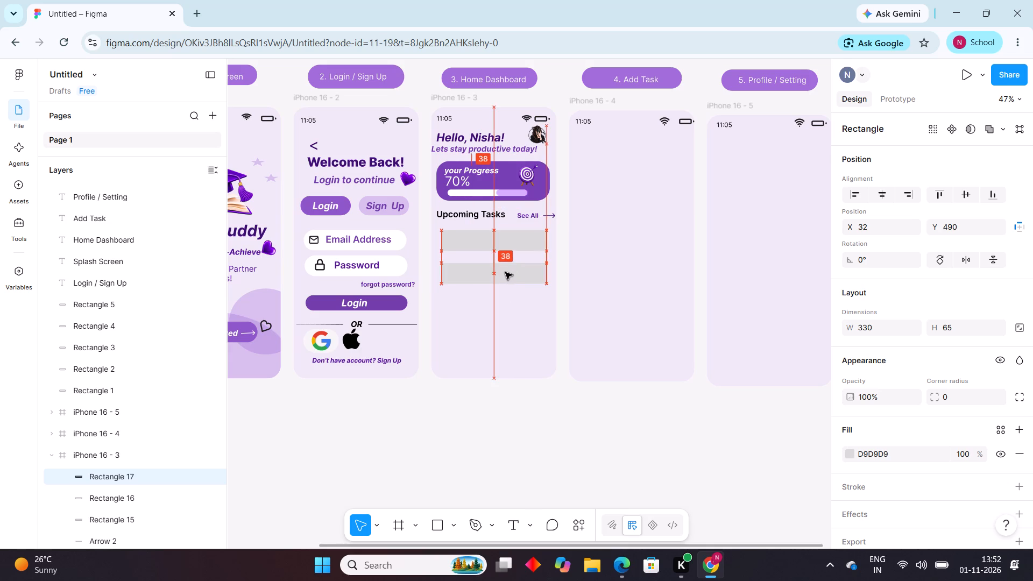
pyautogui.moveTo(505, 272); pyautogui.dragTo(504, 272)
# Move the other rectangle copy to the bottom of the stack at about X 32, Y 581.
pyautogui.moveTo(506, 247); pyautogui.dragTo(501, 281)
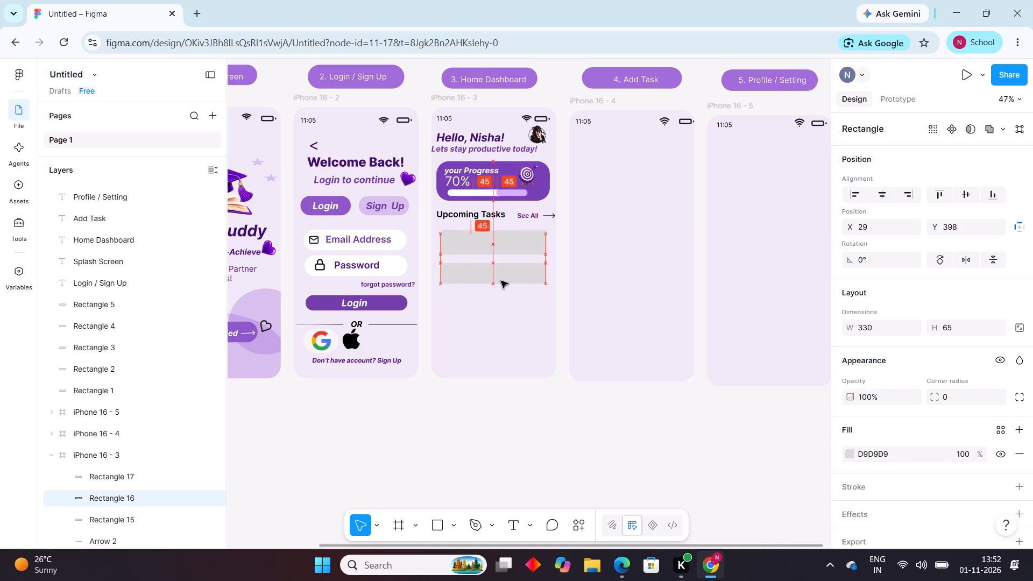
pyautogui.moveTo(501, 281); pyautogui.dragTo(505, 311)
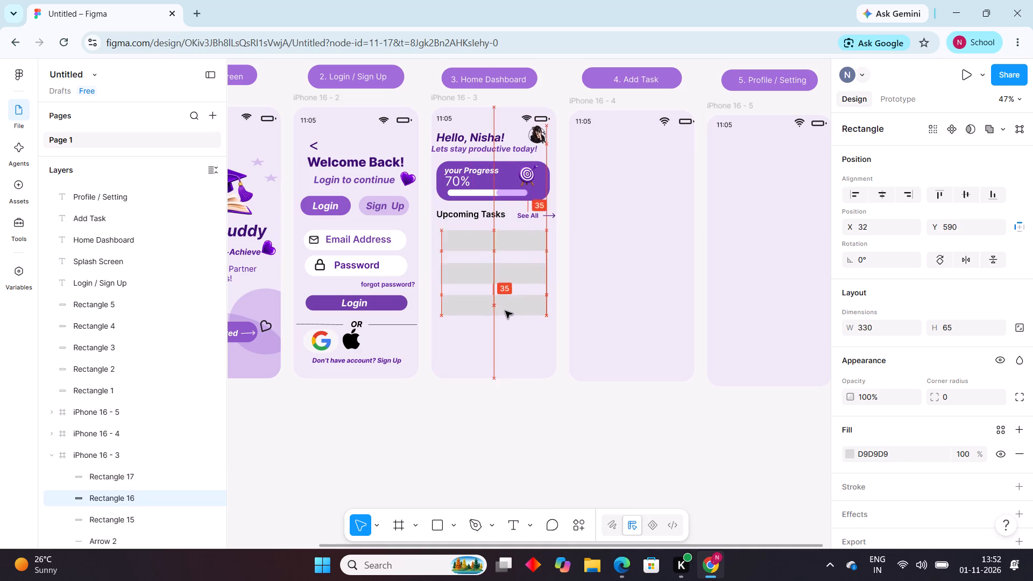
pyautogui.moveTo(505, 311); pyautogui.dragTo(503, 310)
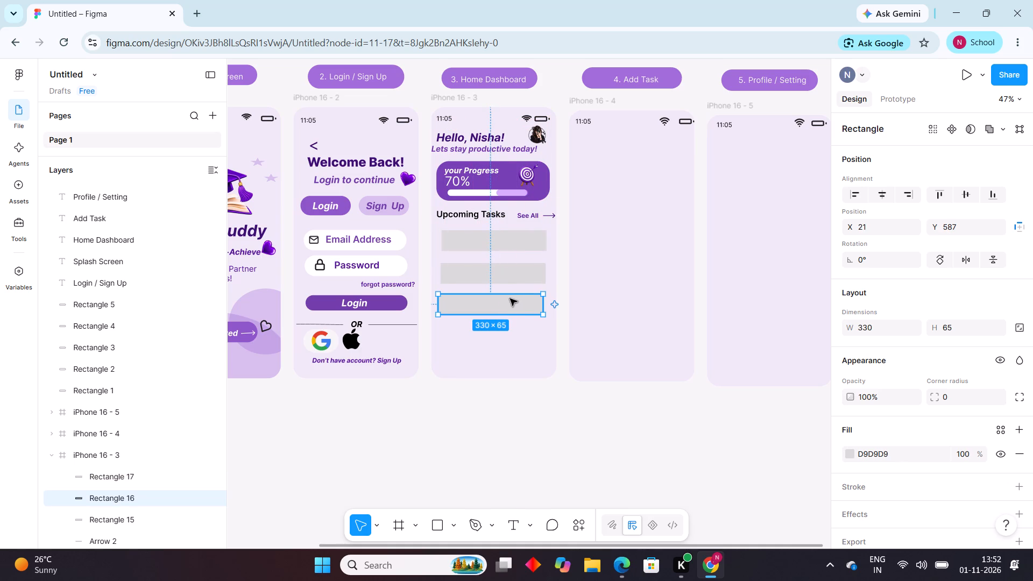
pyautogui.click(508, 301)
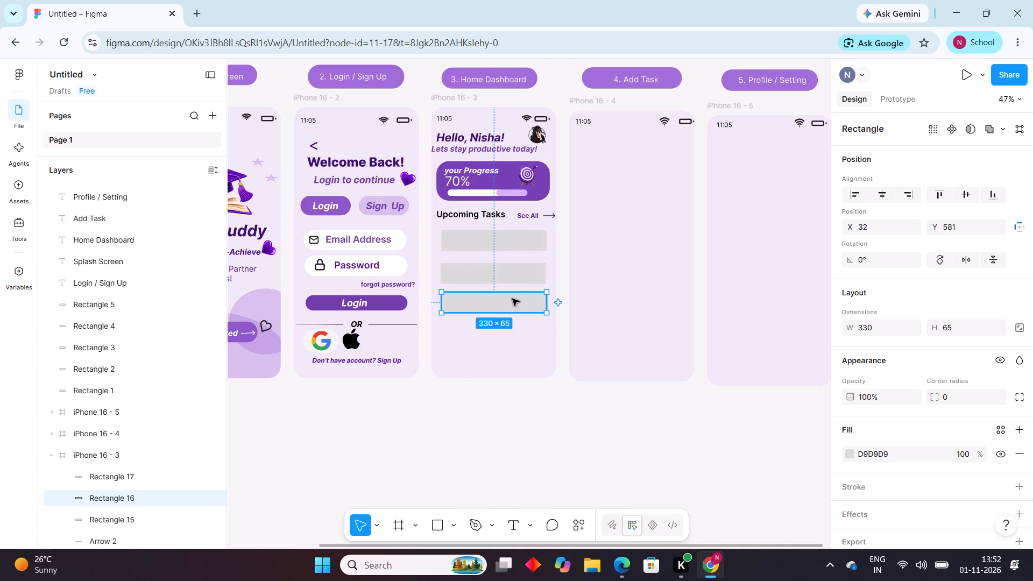
# Move the original task rectangle up to about Y 377, closer to the Upcoming Tasks heading.
pyautogui.moveTo(508, 246); pyautogui.dragTo(508, 242)
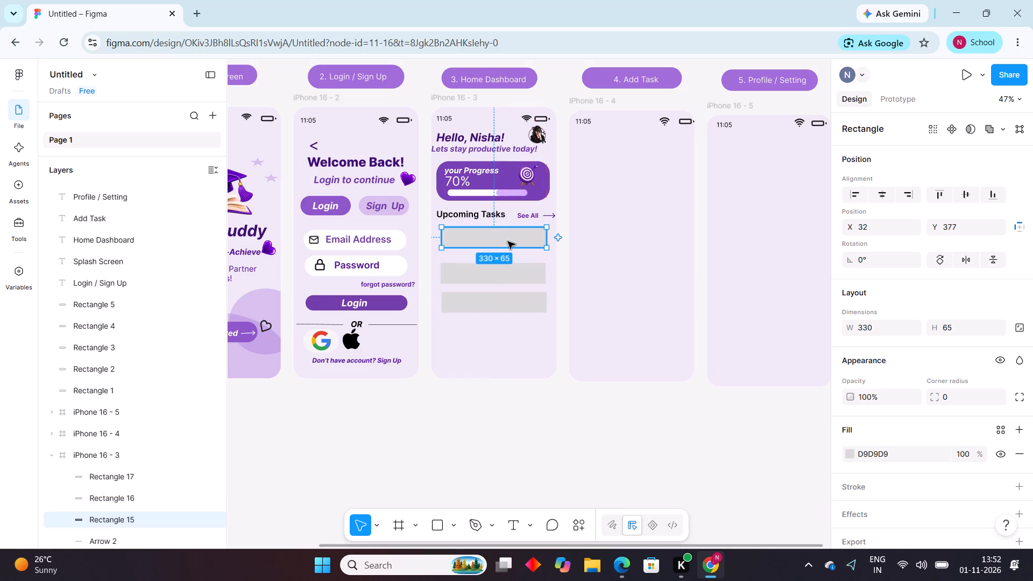
# Move the middle task rectangle up to about X 29, Y 452, closer to the top rectangle.
pyautogui.moveTo(508, 274); pyautogui.dragTo(508, 269)
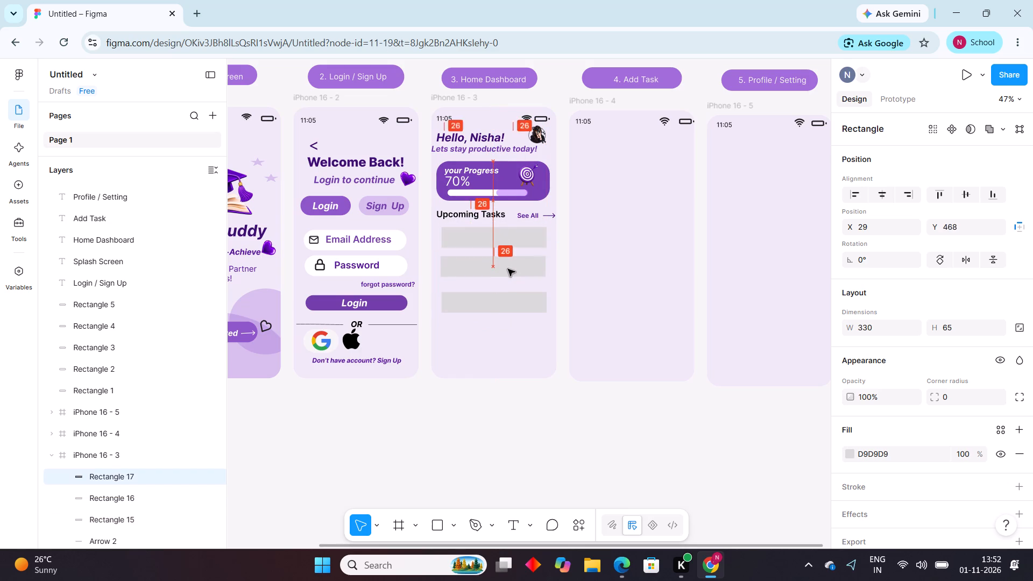
pyautogui.moveTo(508, 269); pyautogui.dragTo(510, 264)
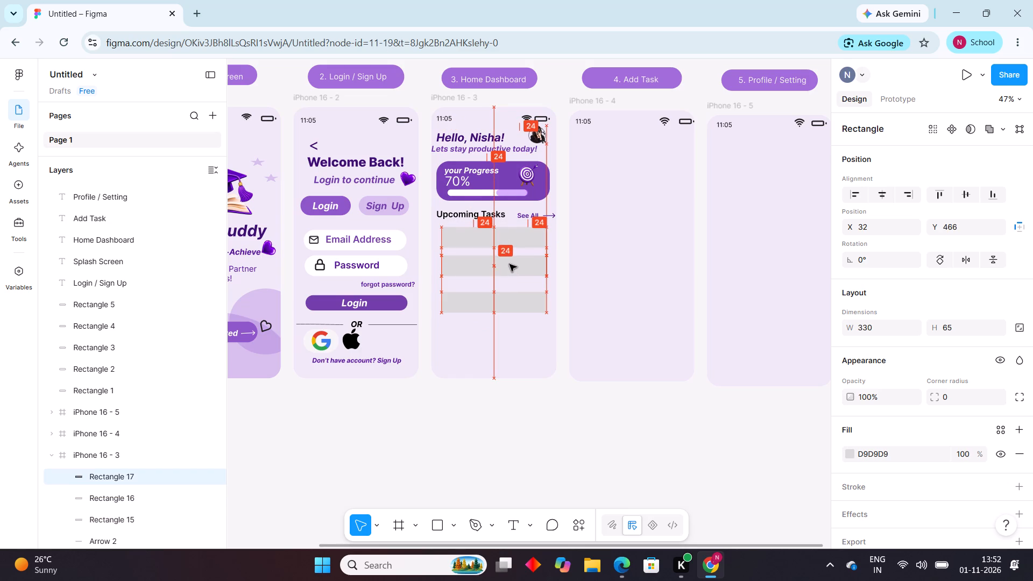
pyautogui.moveTo(510, 264); pyautogui.dragTo(507, 267)
pyautogui.click(507, 267)
pyautogui.moveTo(507, 267); pyautogui.dragTo(522, 412)
pyautogui.click(522, 412)
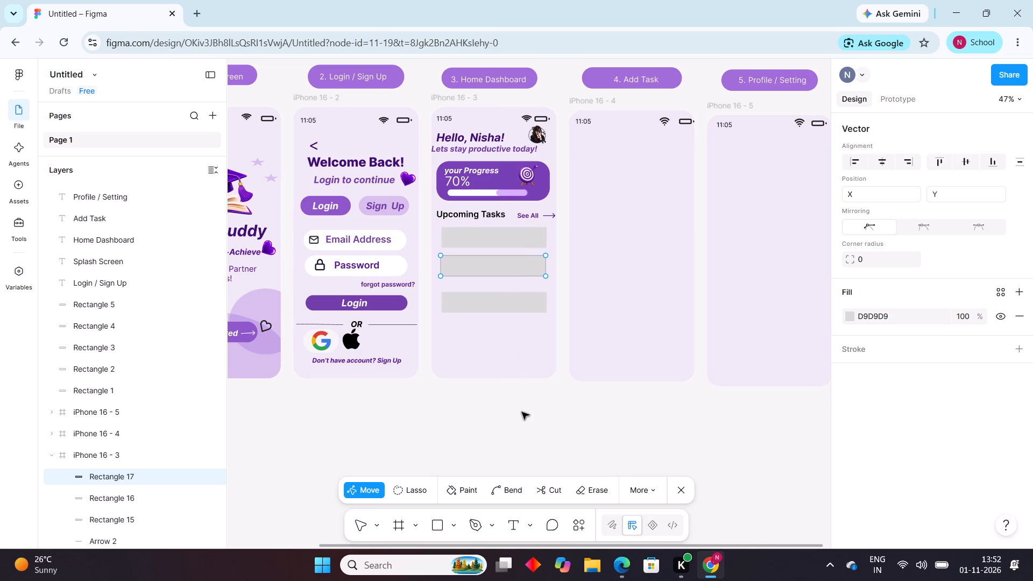
pyautogui.click(678, 487)
pyautogui.click(515, 271)
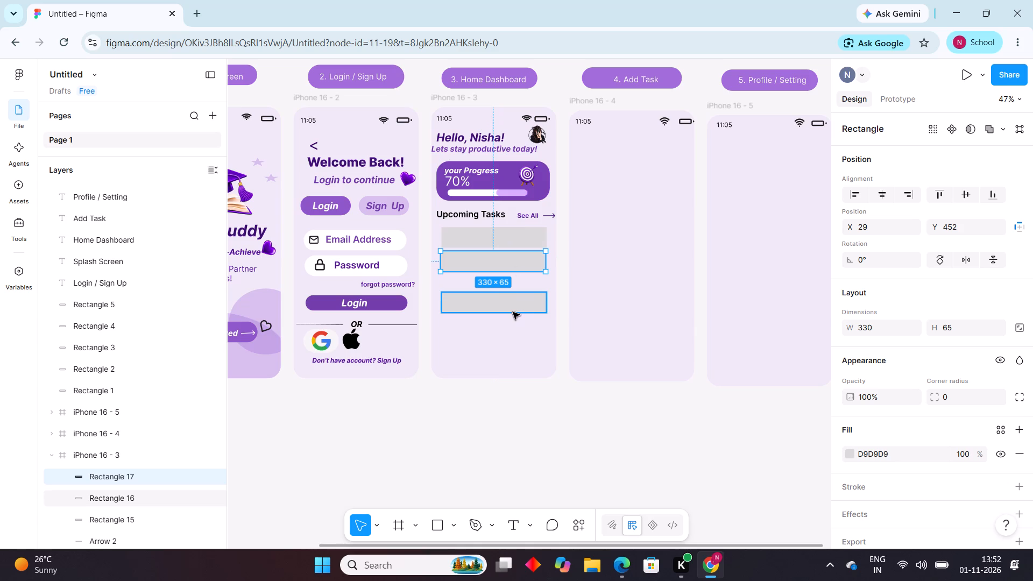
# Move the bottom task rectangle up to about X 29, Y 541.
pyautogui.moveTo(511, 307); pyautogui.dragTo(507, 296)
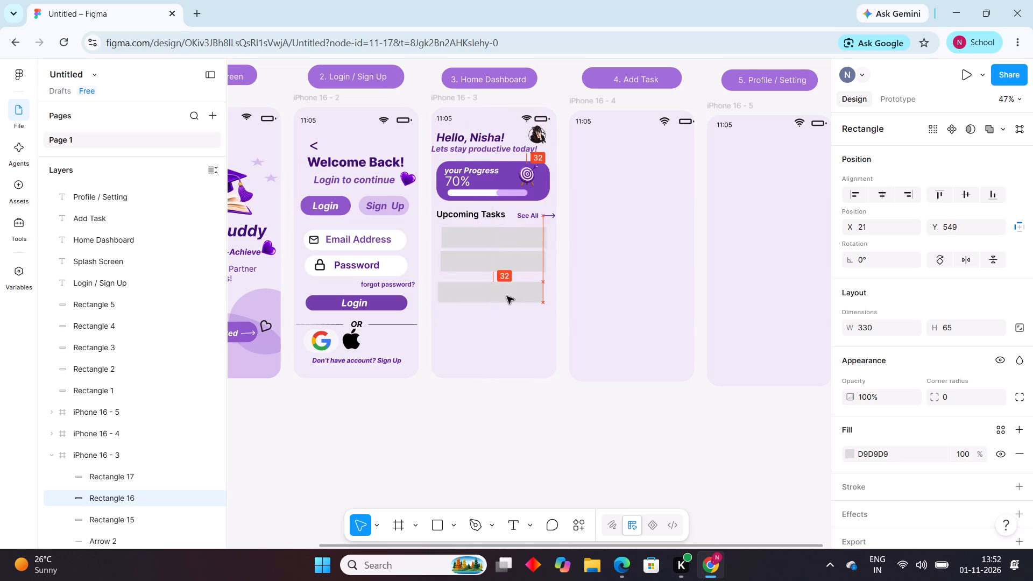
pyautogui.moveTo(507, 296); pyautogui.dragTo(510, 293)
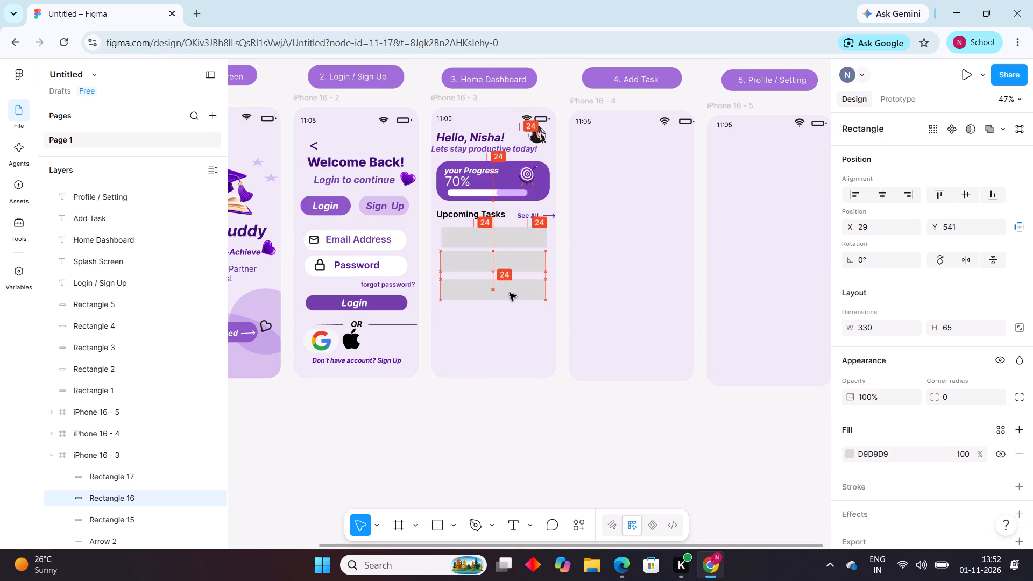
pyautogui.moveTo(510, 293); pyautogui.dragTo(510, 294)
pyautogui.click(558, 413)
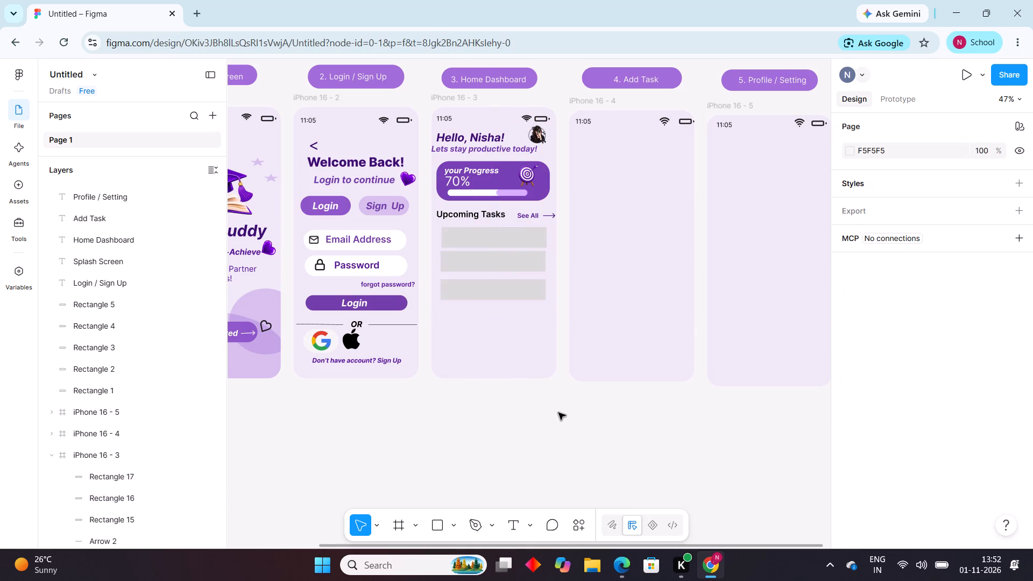
# Shift the top task rectangle sideways to X 29, in line with the middle rectangle.
pyautogui.click(488, 243)
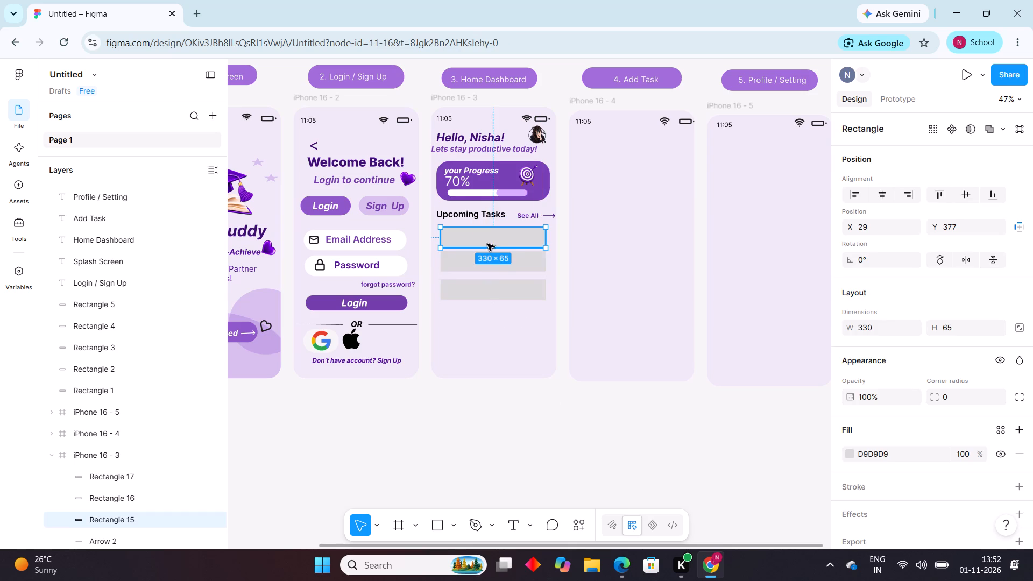
pyautogui.click(521, 429)
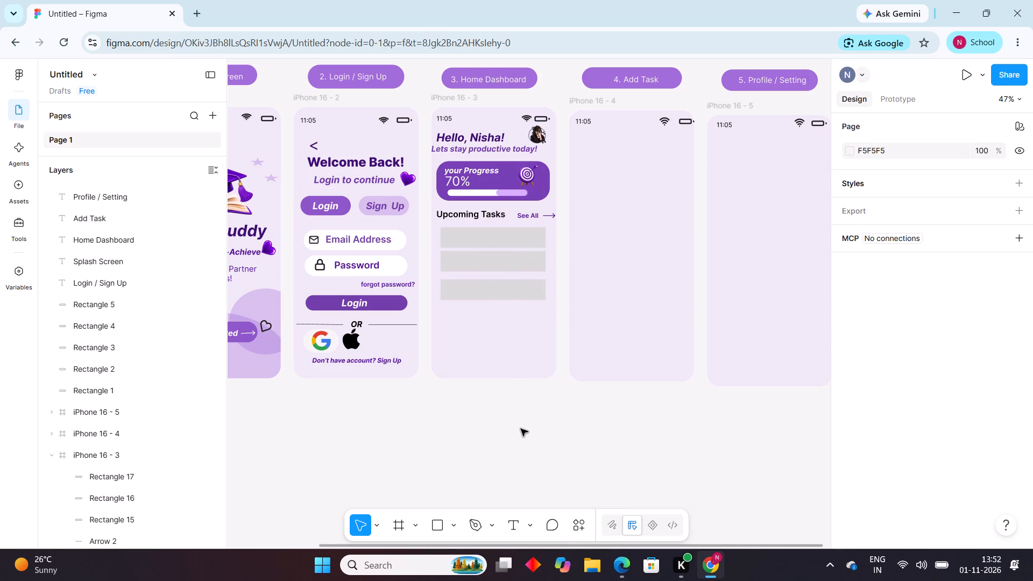
# Move the bottom task rectangle up to about X 32, Y 526 to even out the spacing of the stack.
pyautogui.click(496, 289)
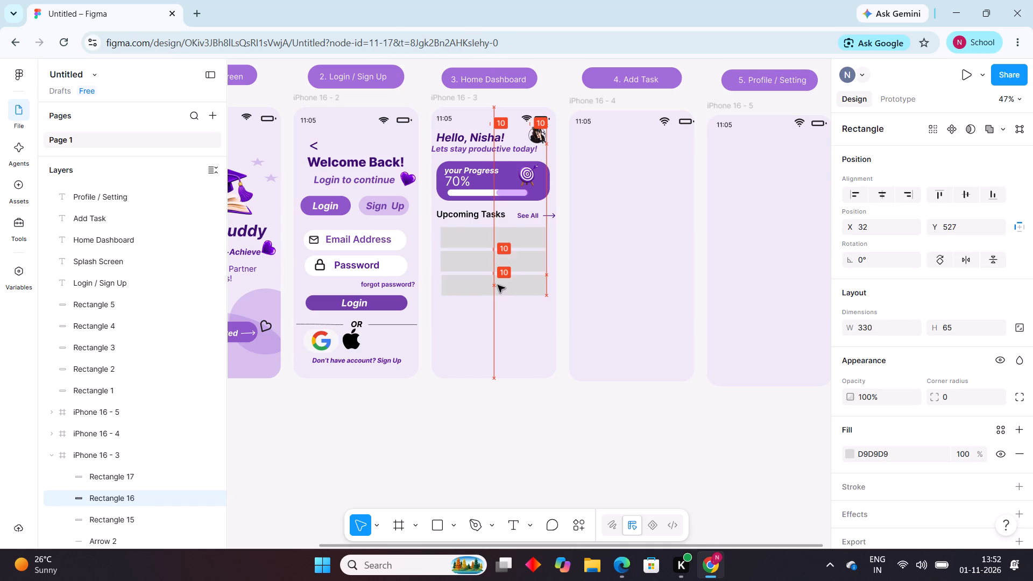
pyautogui.click(537, 433)
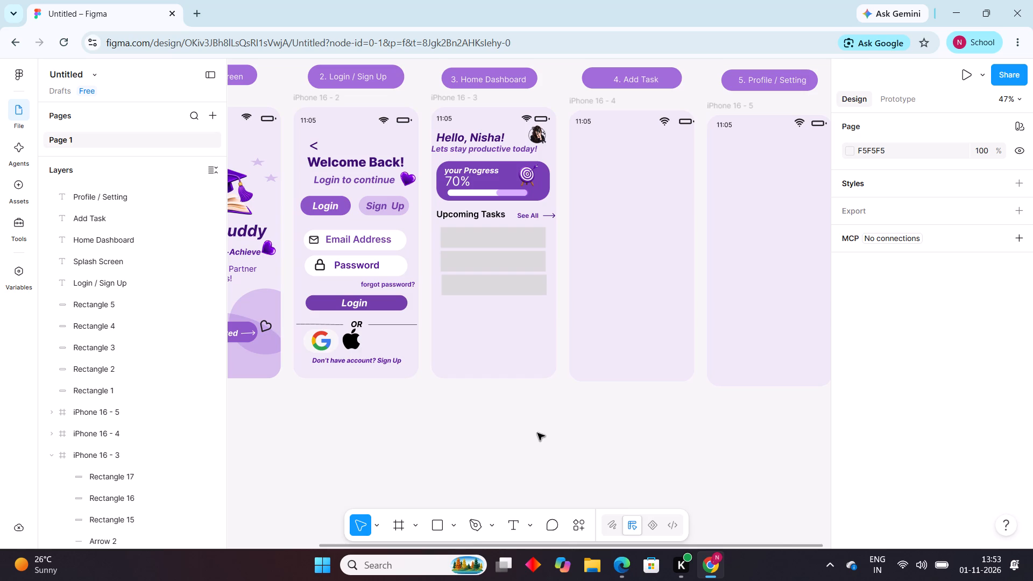
# Give the top task rectangle a white FFFFFF fill and a corner radius of 30.
pyautogui.click(506, 229)
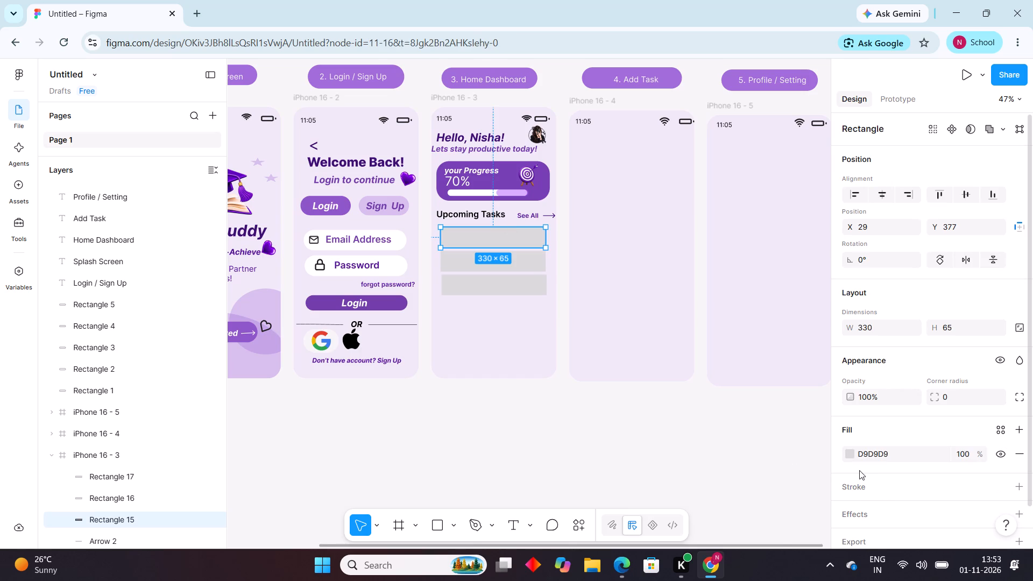
pyautogui.click(849, 455)
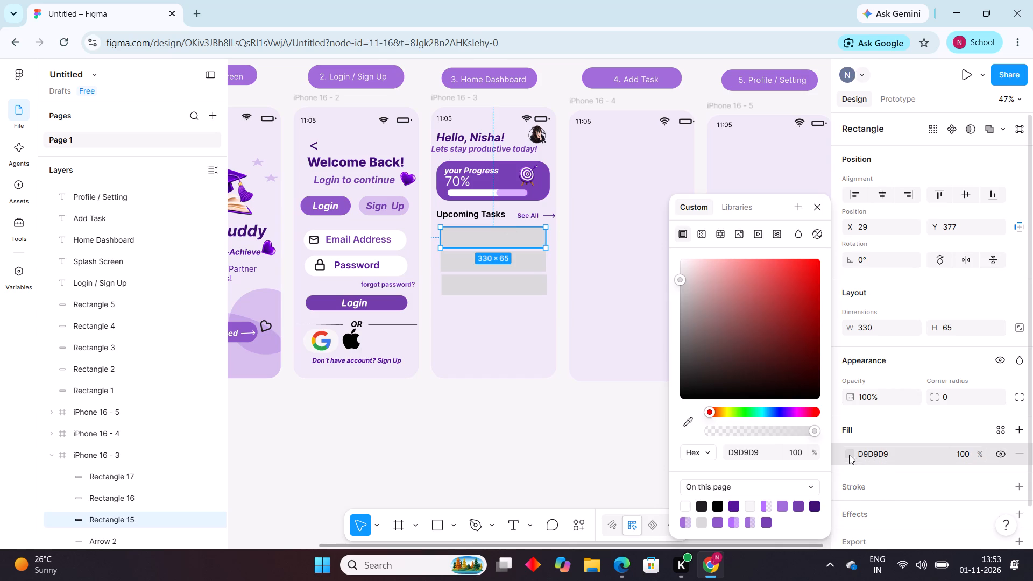
pyautogui.click(689, 509)
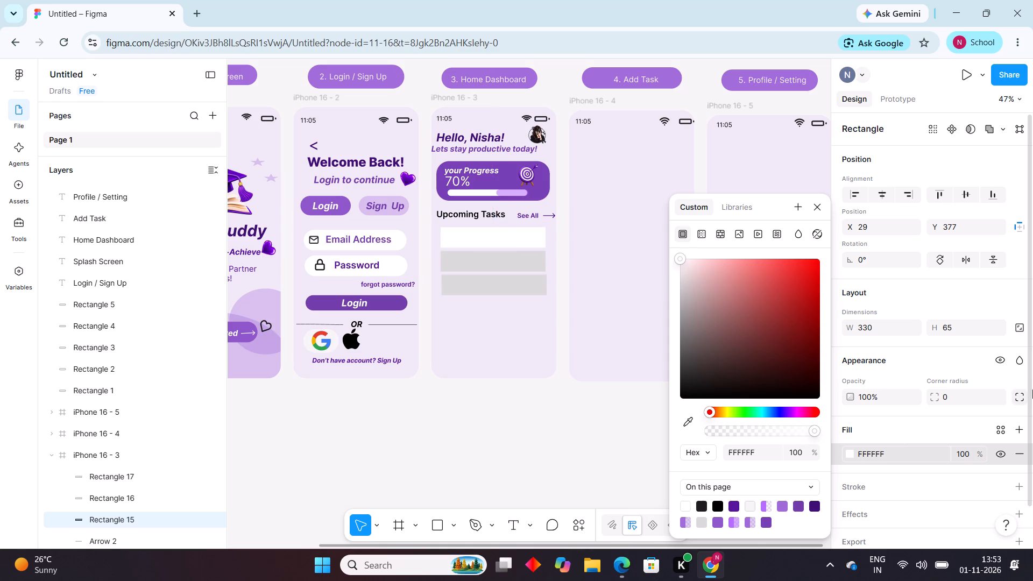
pyautogui.click(966, 395)
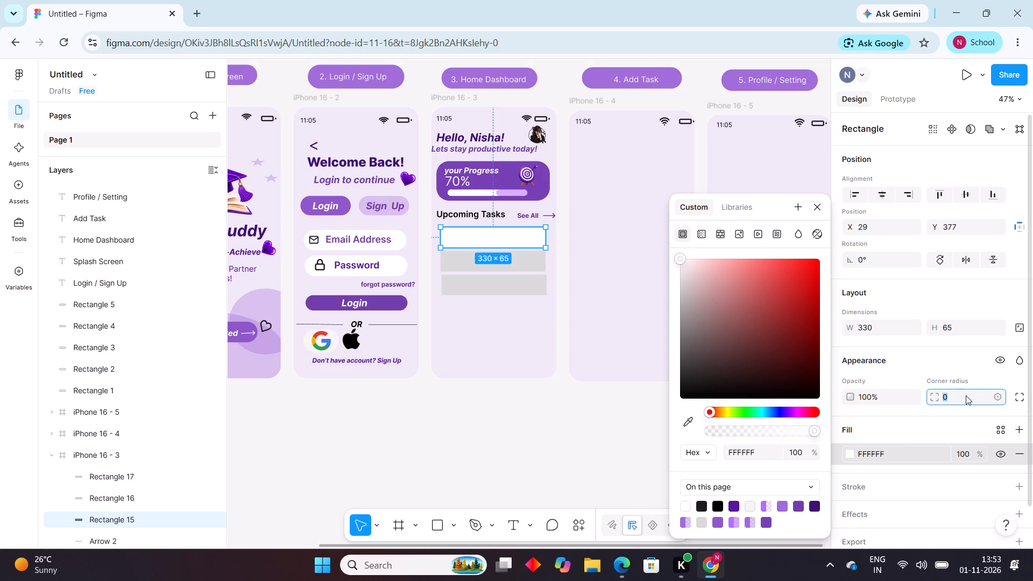
pyautogui.press('BackSpace')
pyautogui.write('30')
pyautogui.press('Return')
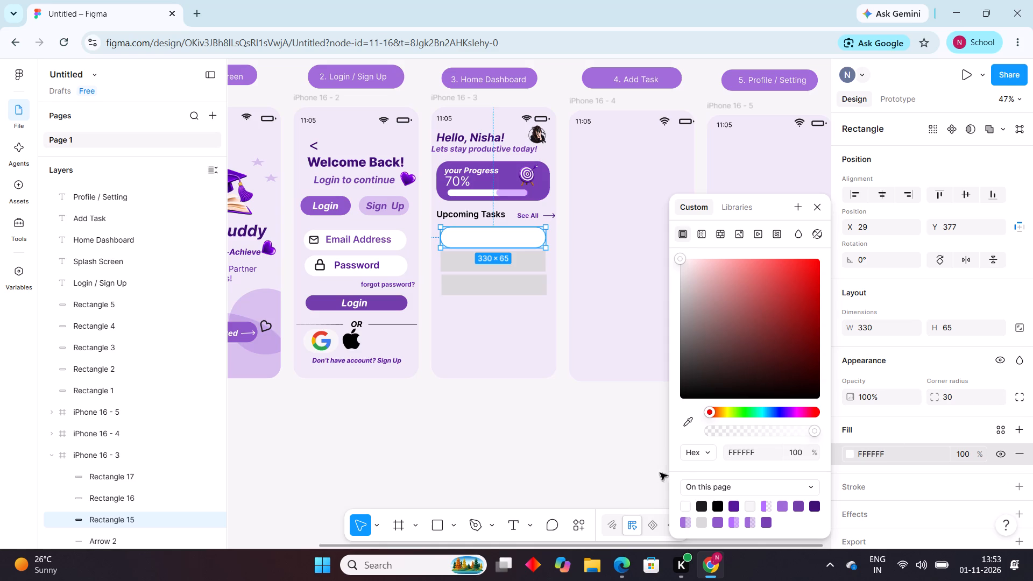
pyautogui.click(639, 469)
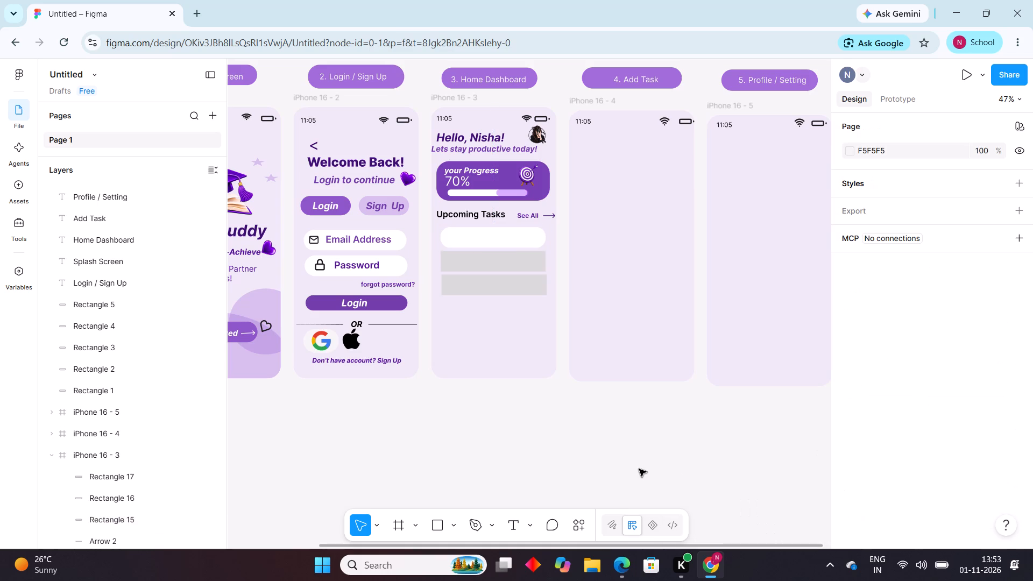
# Give the middle task rectangle a white FFFFFF fill and a corner radius of 30.
pyautogui.click(492, 267)
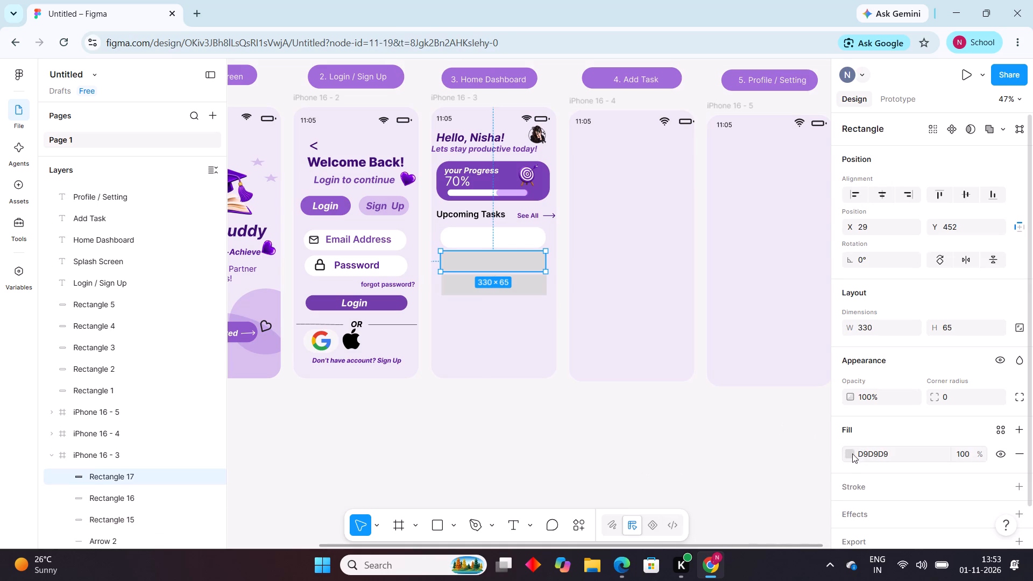
pyautogui.click(852, 452)
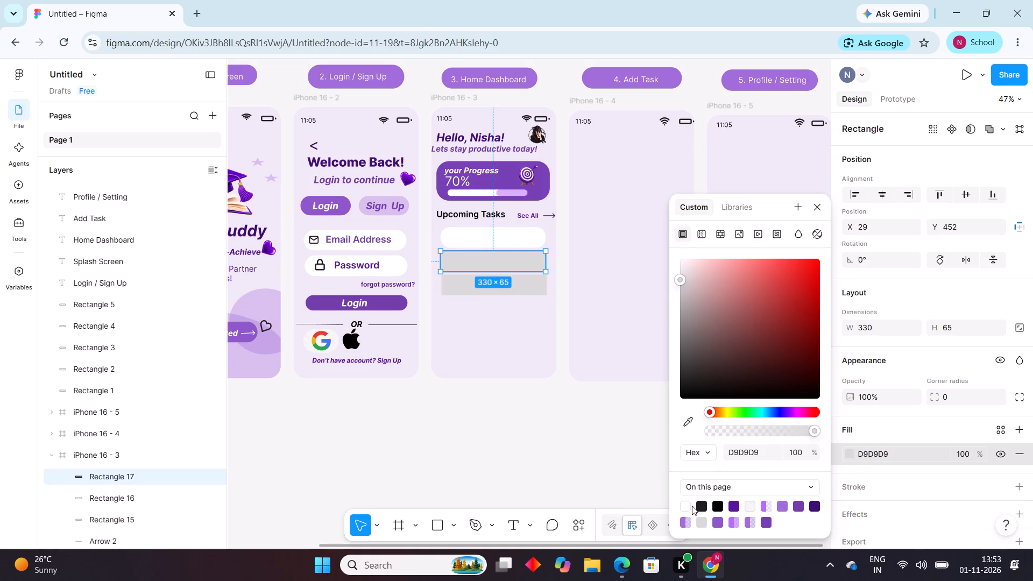
pyautogui.click(690, 506)
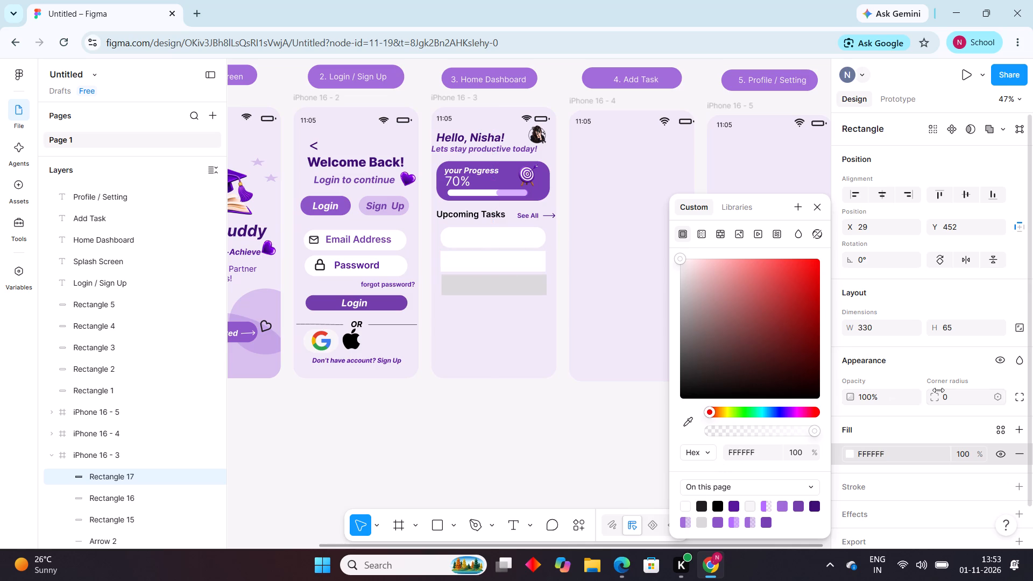
pyautogui.click(951, 393)
pyautogui.press('BackSpace')
pyautogui.write('30')
pyautogui.press('Return')
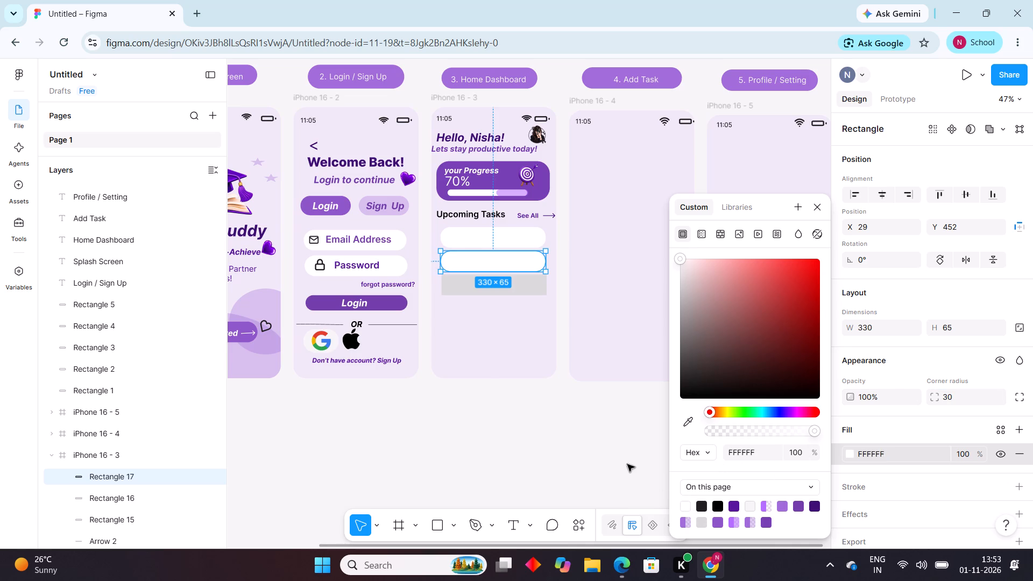
# Give the bottom task rectangle a white FFFFFF fill and a corner radius of 30.
pyautogui.click(528, 291)
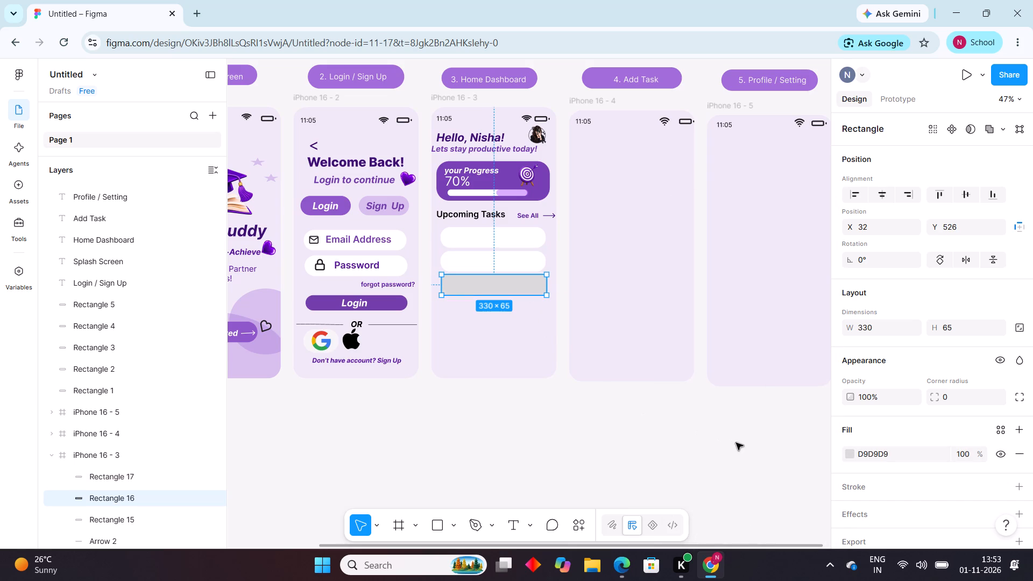
pyautogui.click(844, 457)
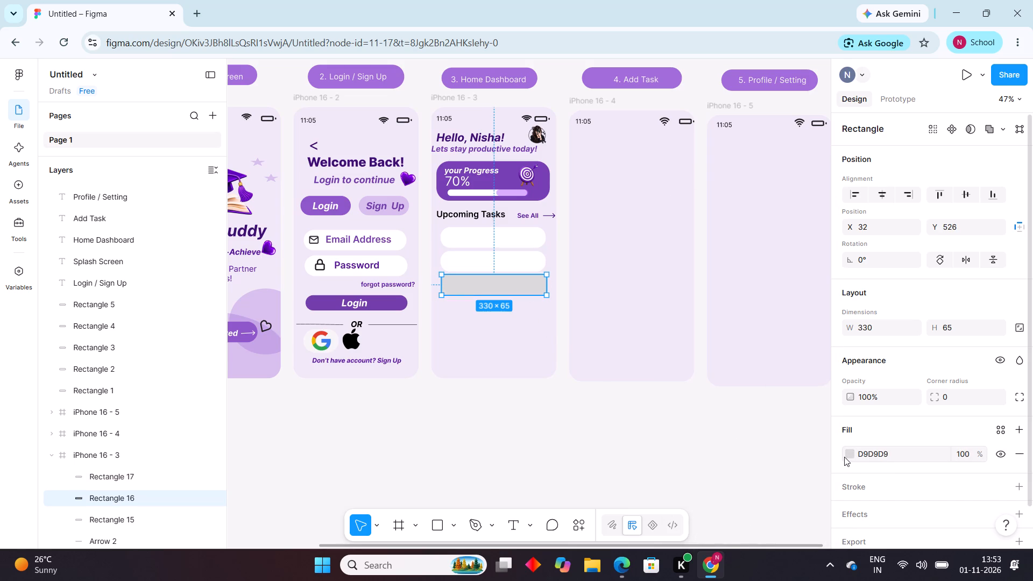
pyautogui.click(847, 455)
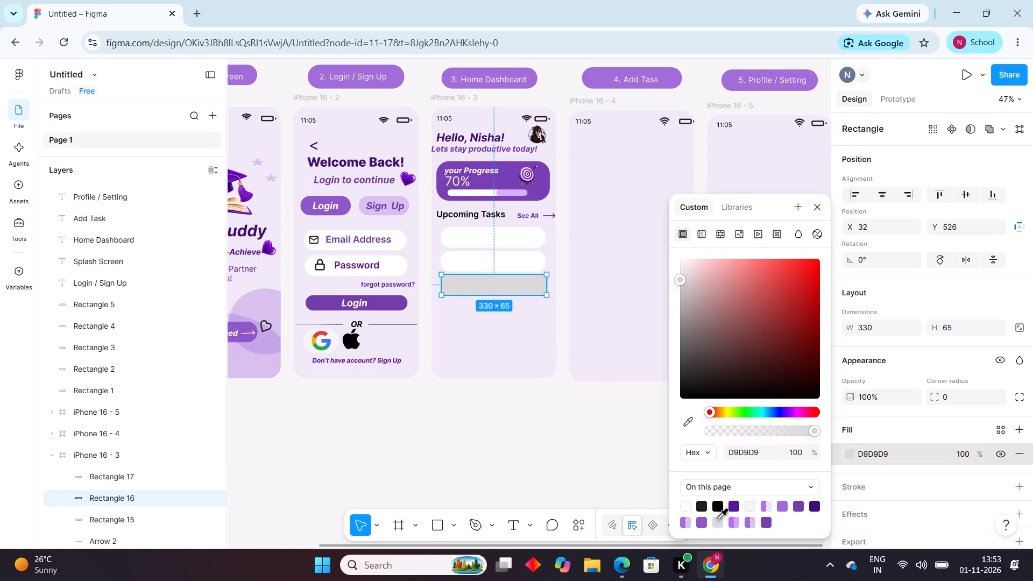
pyautogui.click(685, 505)
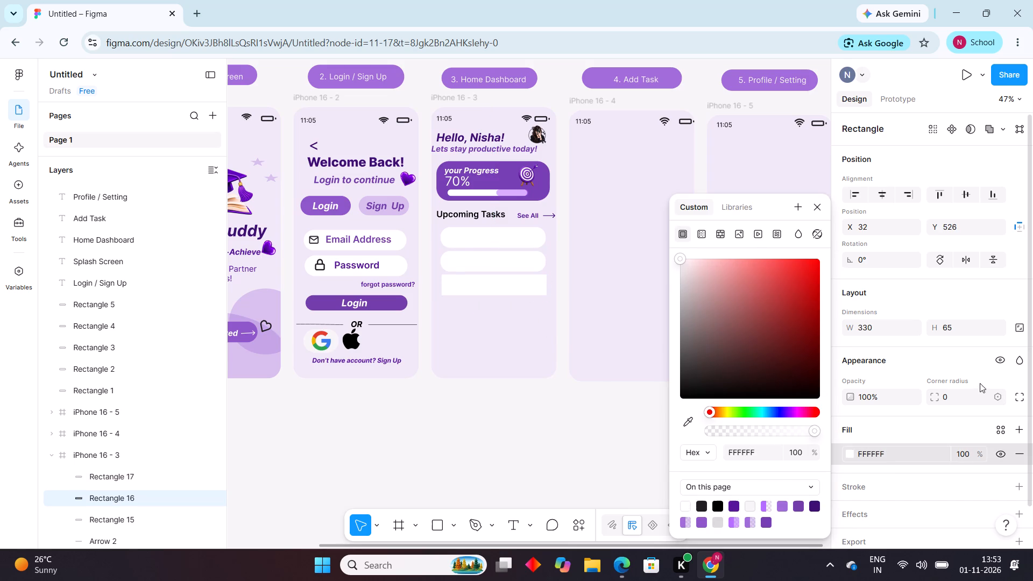
pyautogui.click(958, 395)
pyautogui.press('BackSpace')
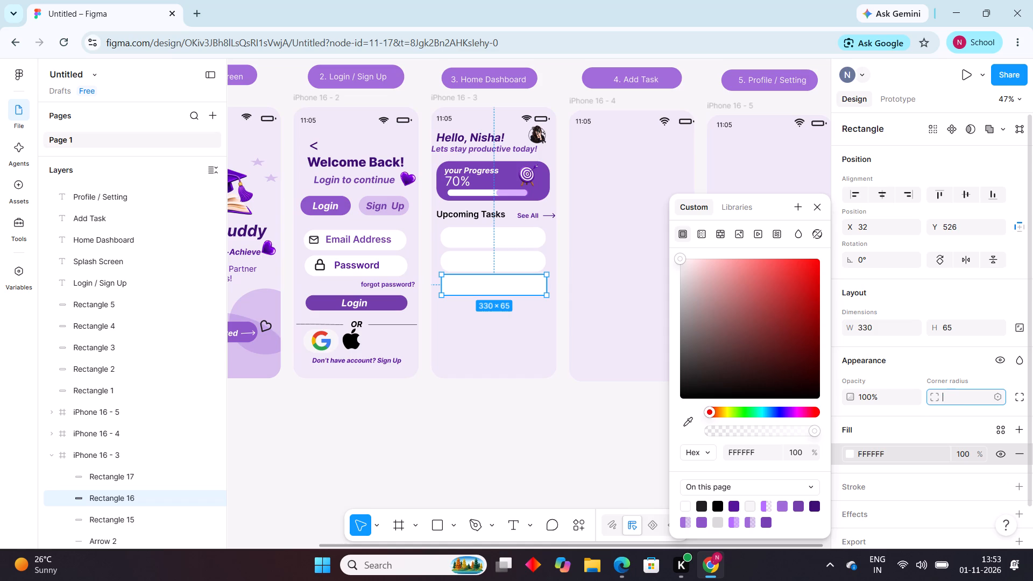
pyautogui.write('30')
pyautogui.press('Return')
pyautogui.click(818, 206)
pyautogui.click(610, 428)
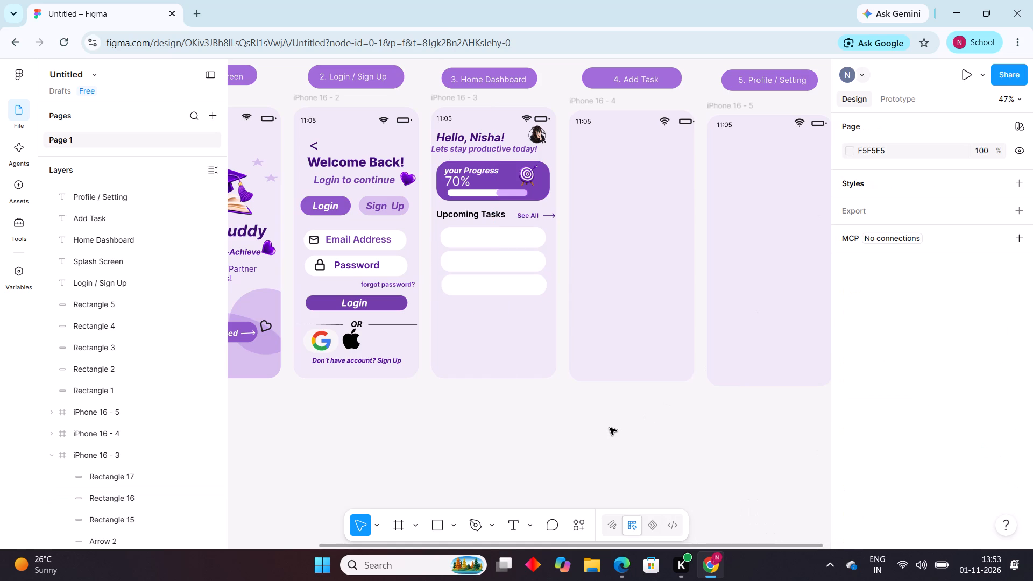
# Widen the top task card on both sides to about 356 × 65, starting at X 16, to match the progress card.
pyautogui.click(537, 239)
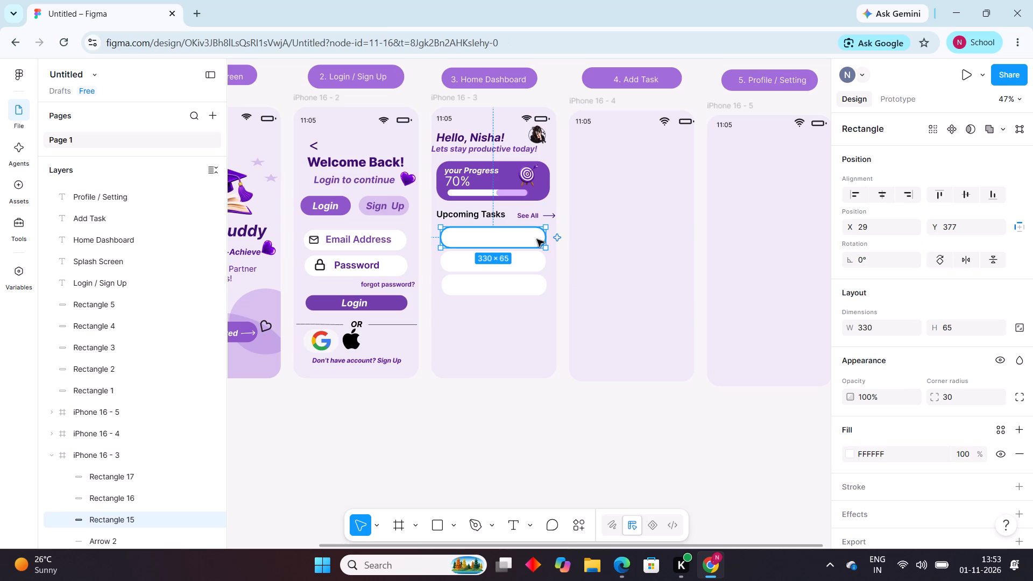
pyautogui.click(548, 235)
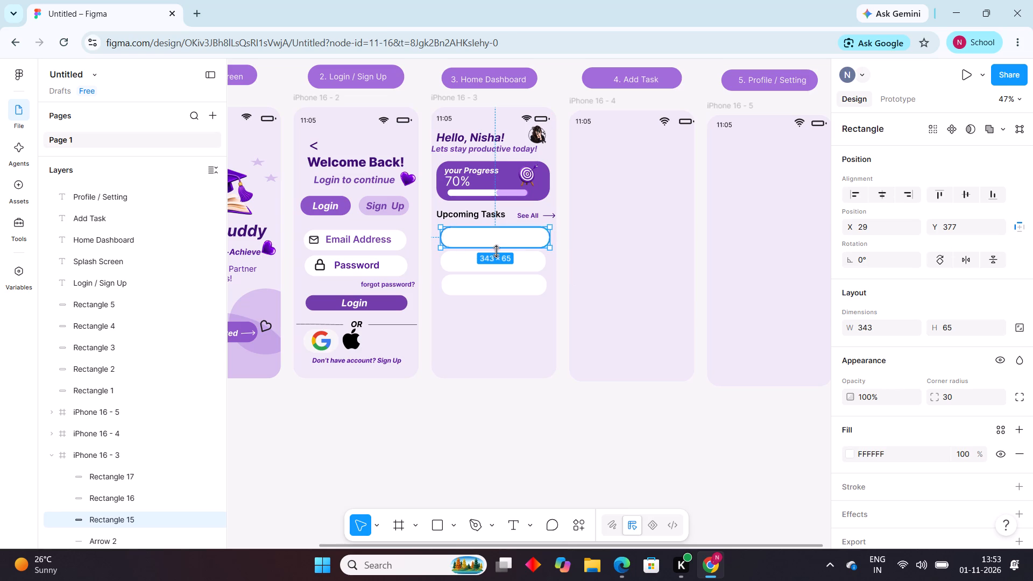
pyautogui.moveTo(440, 235); pyautogui.dragTo(436, 235)
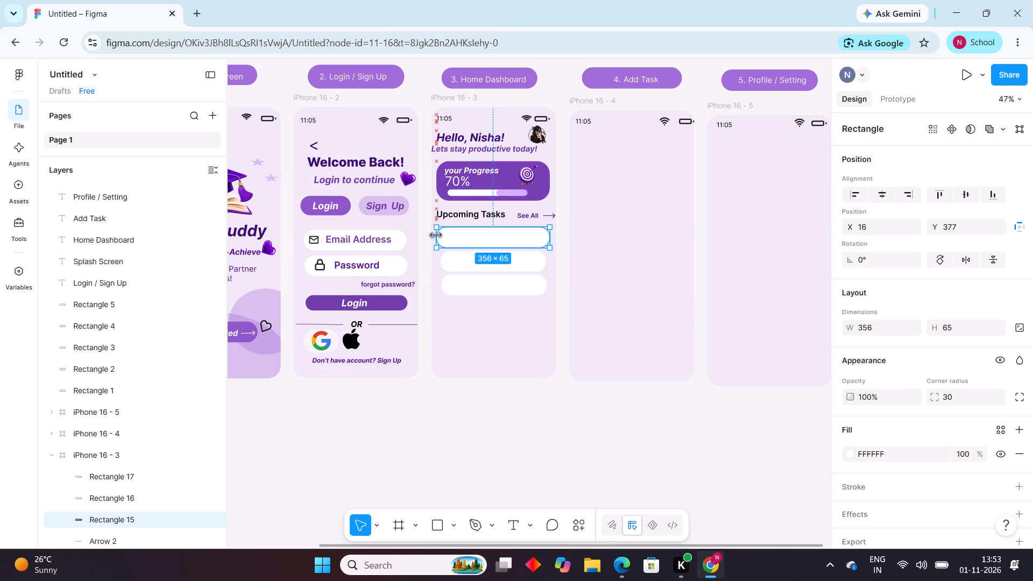
pyautogui.moveTo(436, 235); pyautogui.dragTo(434, 233)
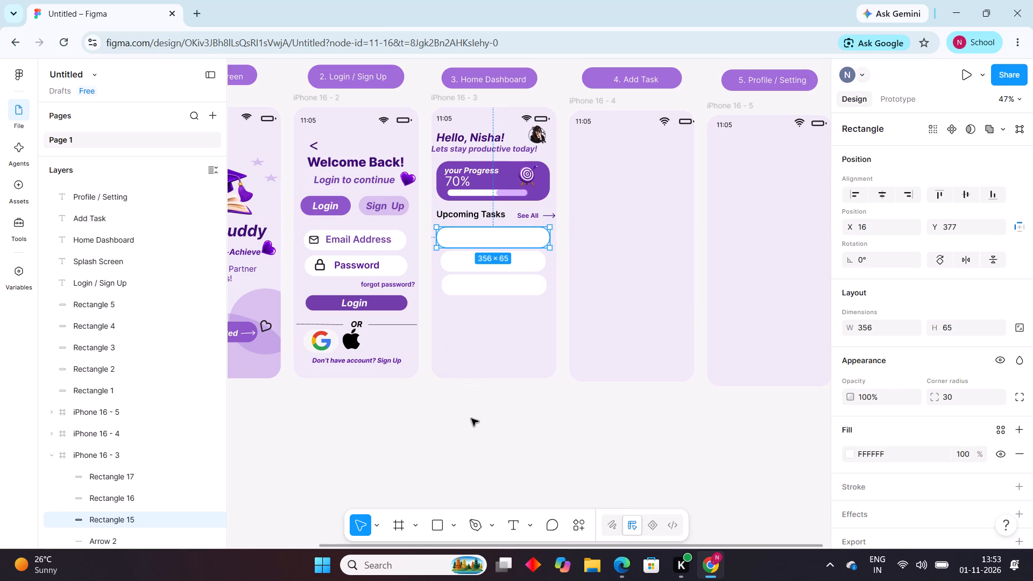
pyautogui.click(471, 421)
# Widen the middle task card on both sides so its edges line up with the top task card.
pyautogui.click(530, 260)
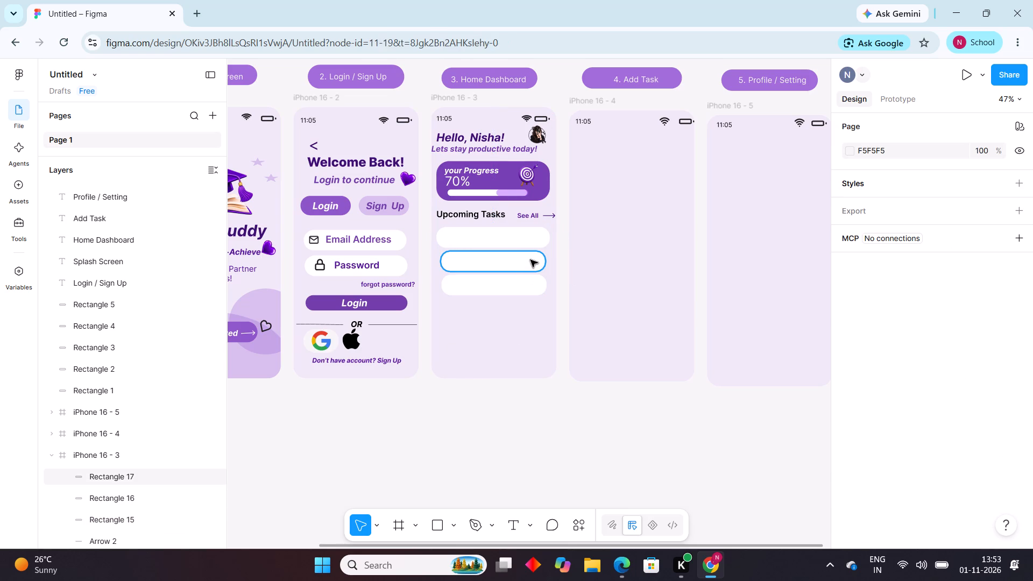
pyautogui.click(546, 259)
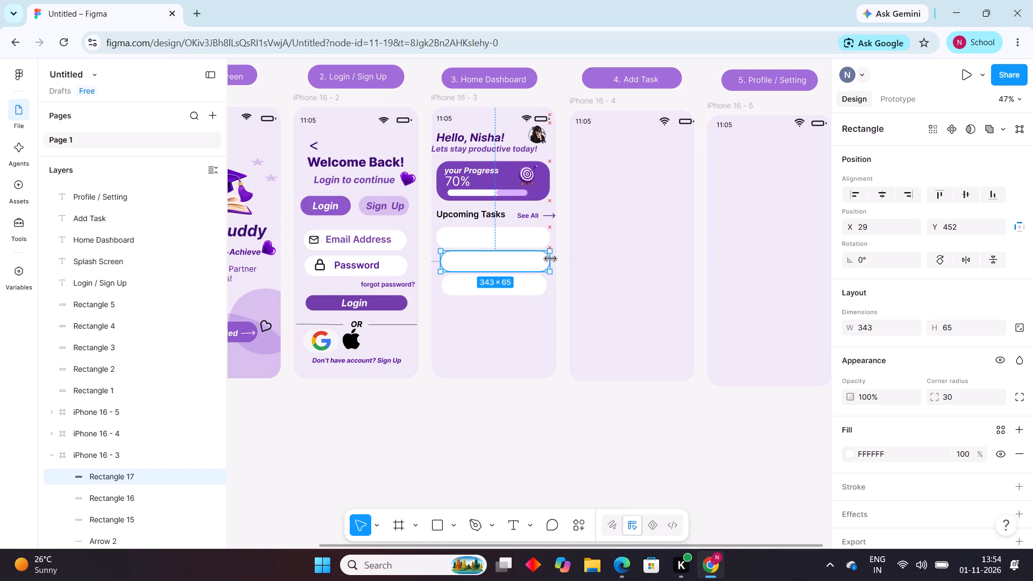
pyautogui.moveTo(444, 259); pyautogui.dragTo(444, 259)
pyautogui.moveTo(444, 259); pyautogui.dragTo(438, 256)
pyautogui.click(482, 397)
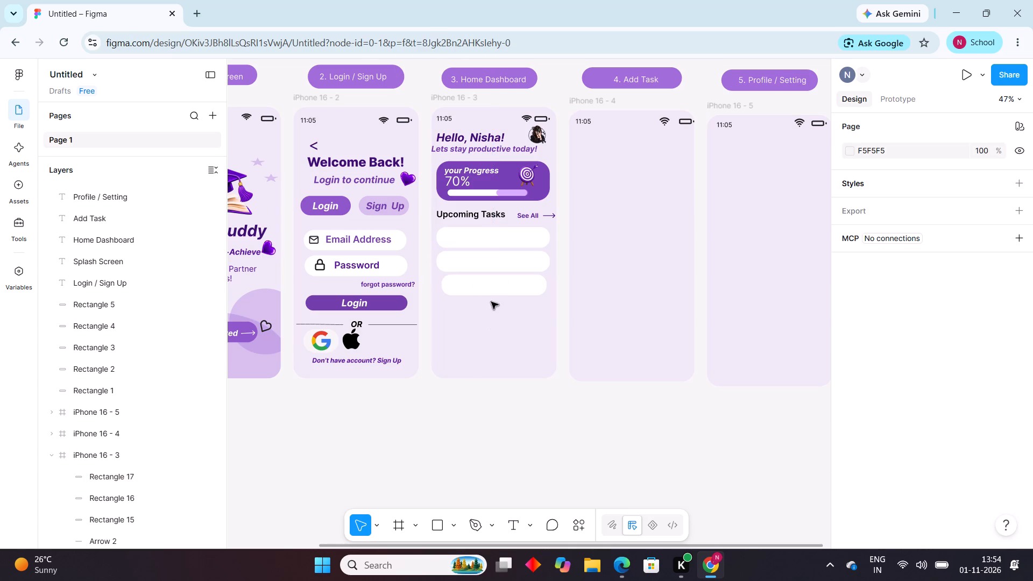
# Widen the bottom task card on both sides to about 356 × 65, starting at X 16, to match the cards above.
pyautogui.click(491, 286)
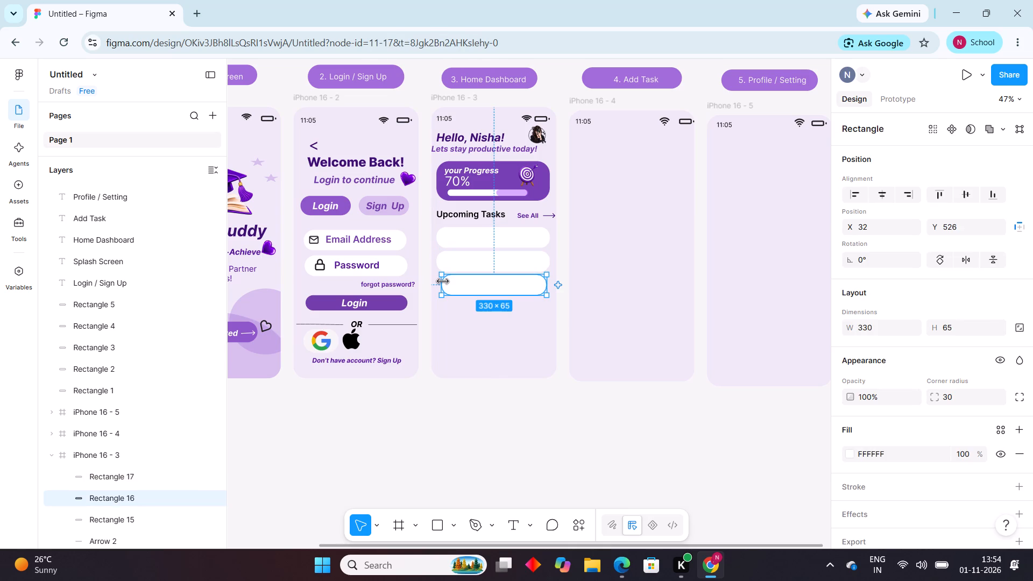
pyautogui.click(443, 281)
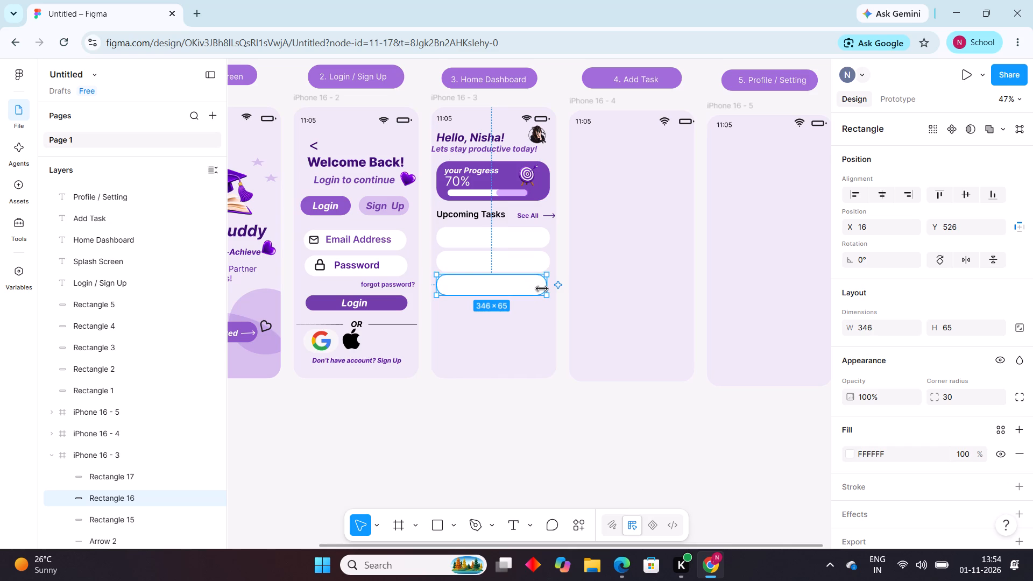
pyautogui.moveTo(542, 288); pyautogui.dragTo(550, 287)
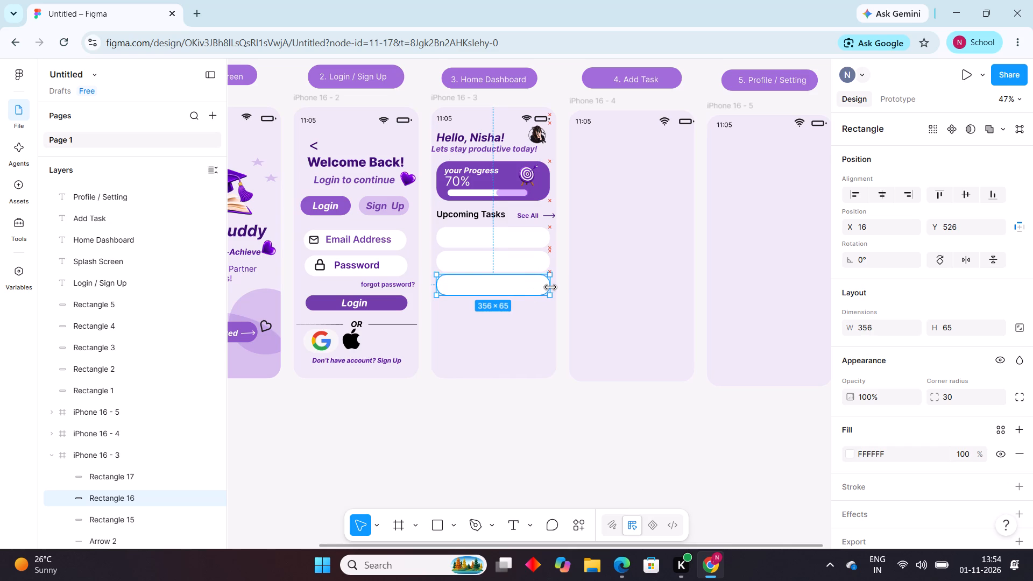
pyautogui.moveTo(550, 287); pyautogui.dragTo(550, 287)
pyautogui.click(554, 408)
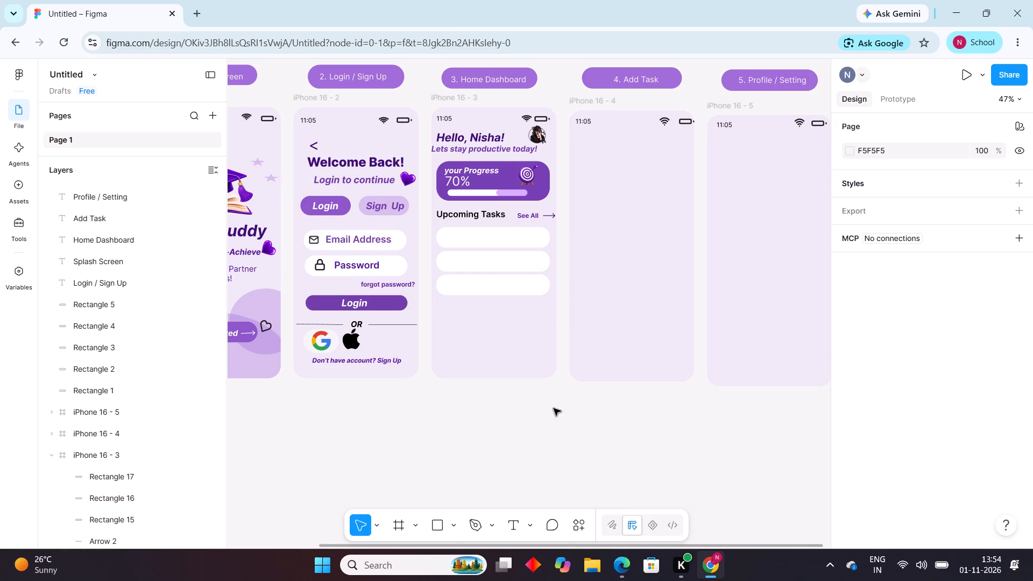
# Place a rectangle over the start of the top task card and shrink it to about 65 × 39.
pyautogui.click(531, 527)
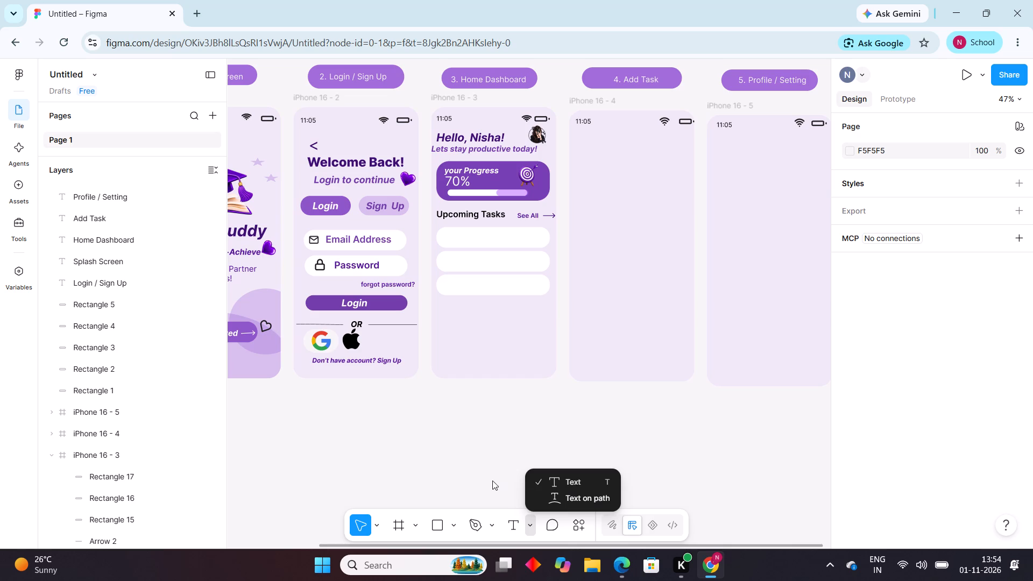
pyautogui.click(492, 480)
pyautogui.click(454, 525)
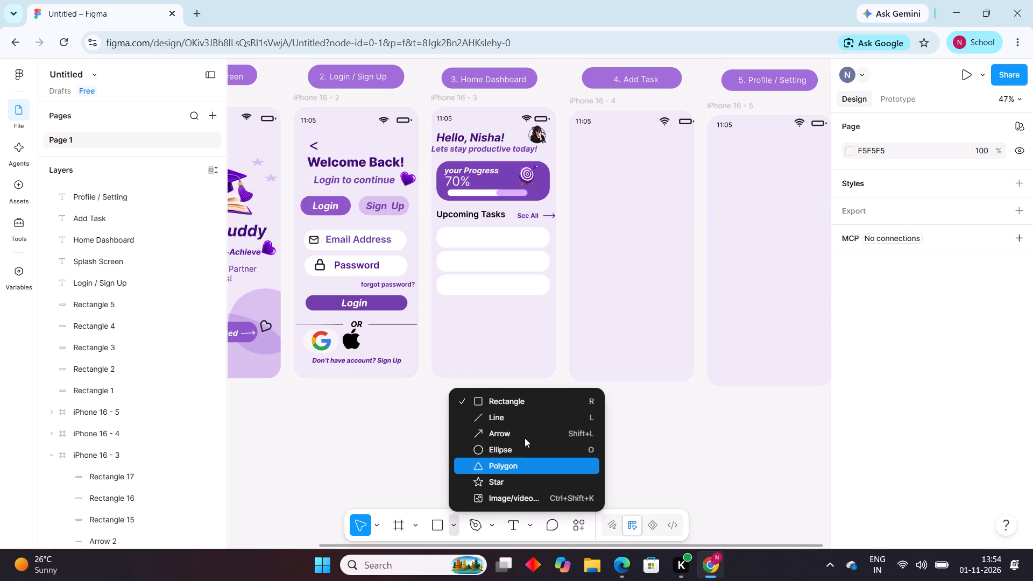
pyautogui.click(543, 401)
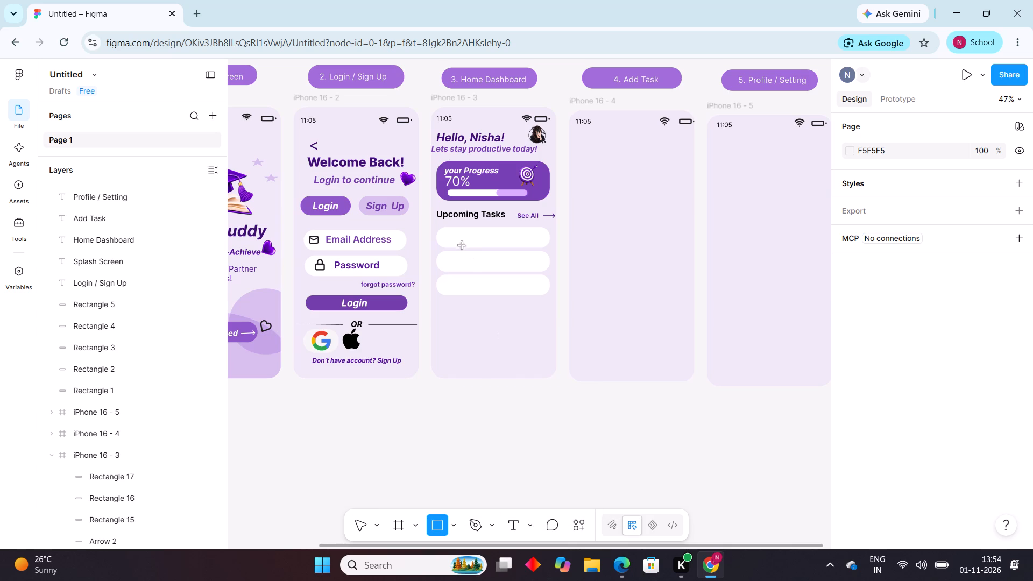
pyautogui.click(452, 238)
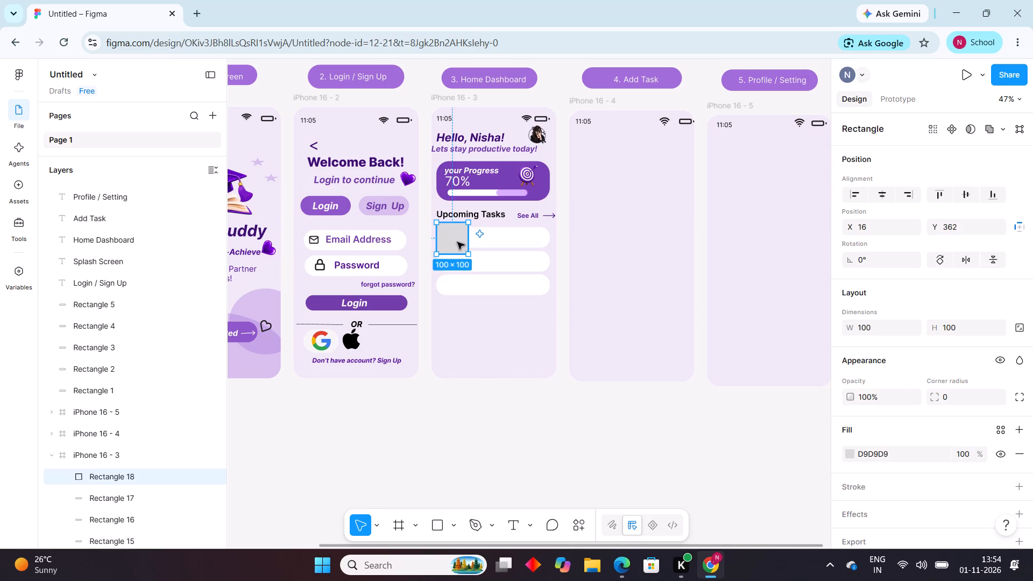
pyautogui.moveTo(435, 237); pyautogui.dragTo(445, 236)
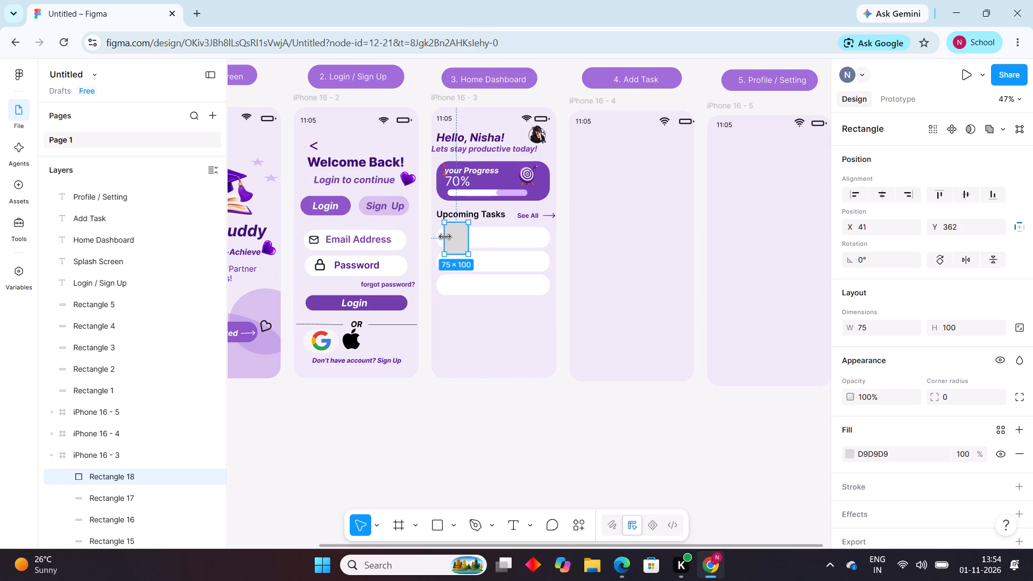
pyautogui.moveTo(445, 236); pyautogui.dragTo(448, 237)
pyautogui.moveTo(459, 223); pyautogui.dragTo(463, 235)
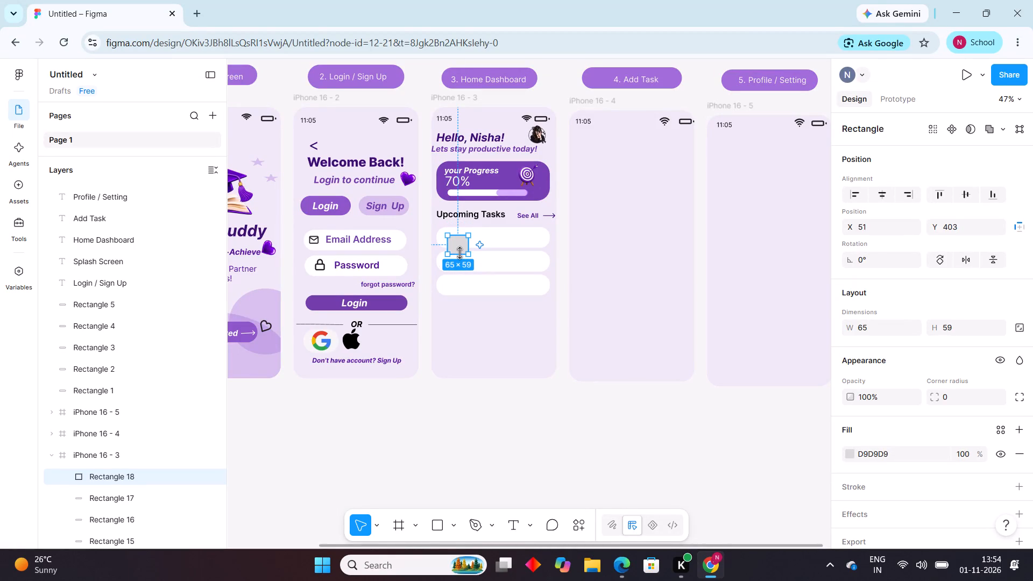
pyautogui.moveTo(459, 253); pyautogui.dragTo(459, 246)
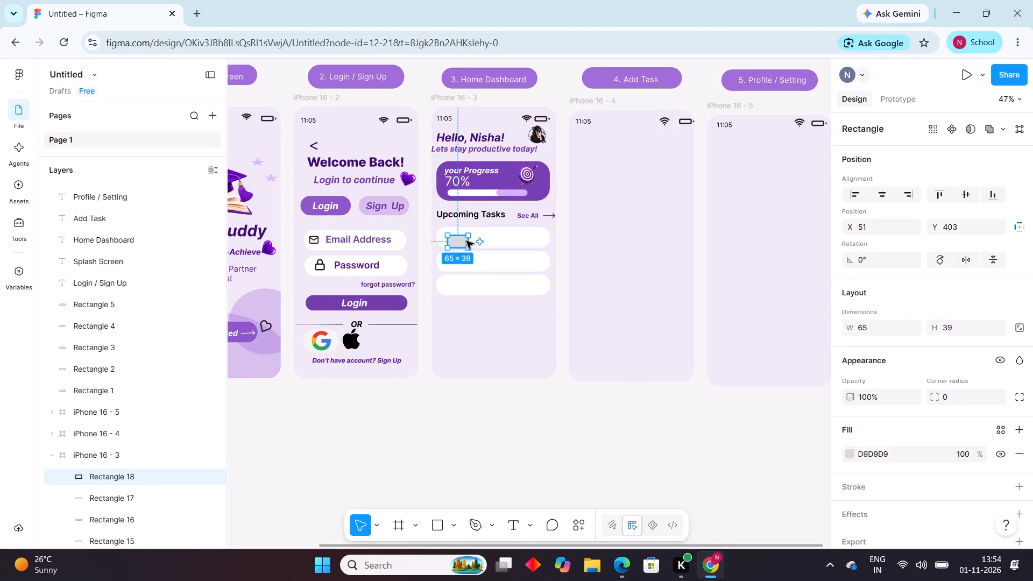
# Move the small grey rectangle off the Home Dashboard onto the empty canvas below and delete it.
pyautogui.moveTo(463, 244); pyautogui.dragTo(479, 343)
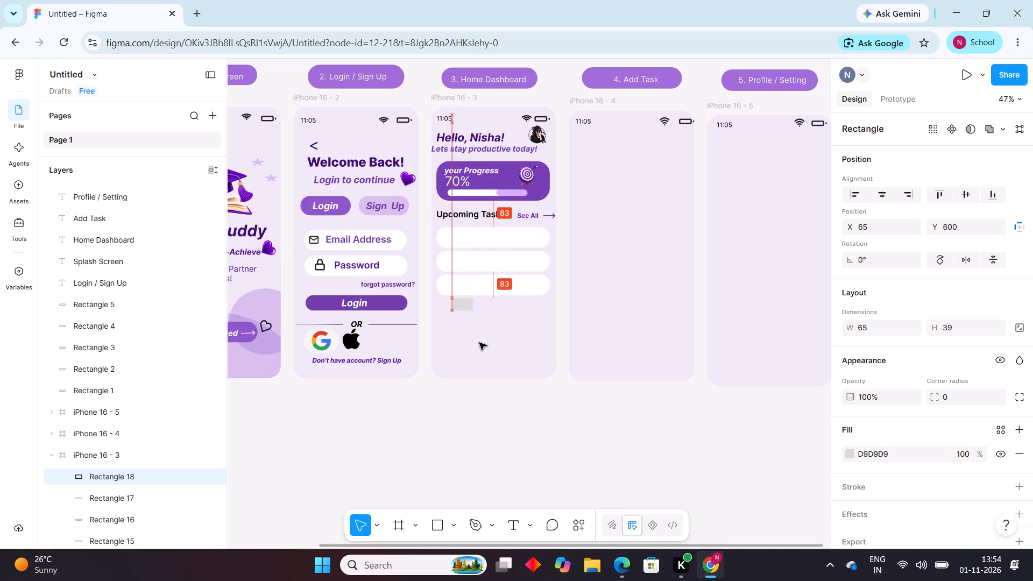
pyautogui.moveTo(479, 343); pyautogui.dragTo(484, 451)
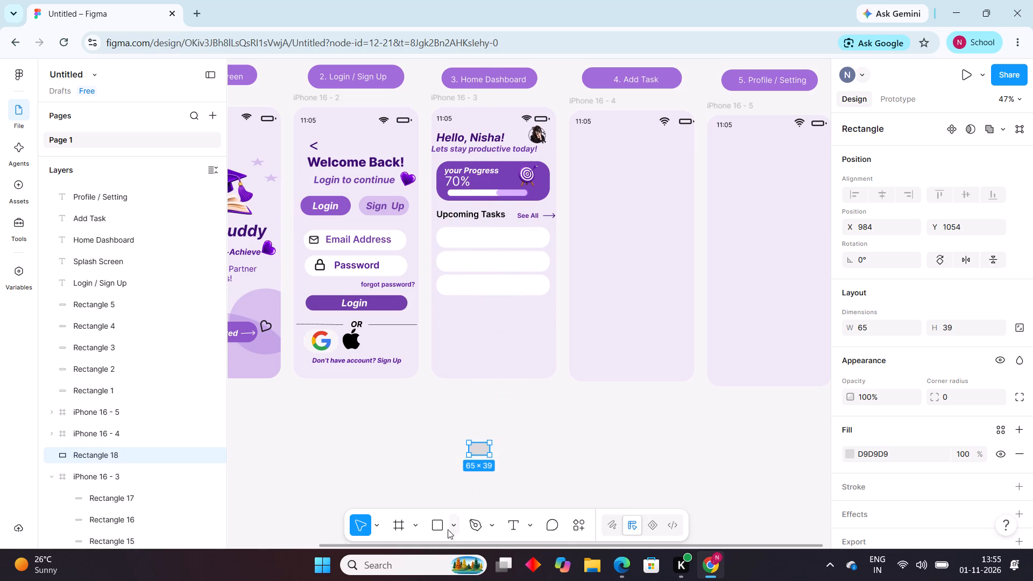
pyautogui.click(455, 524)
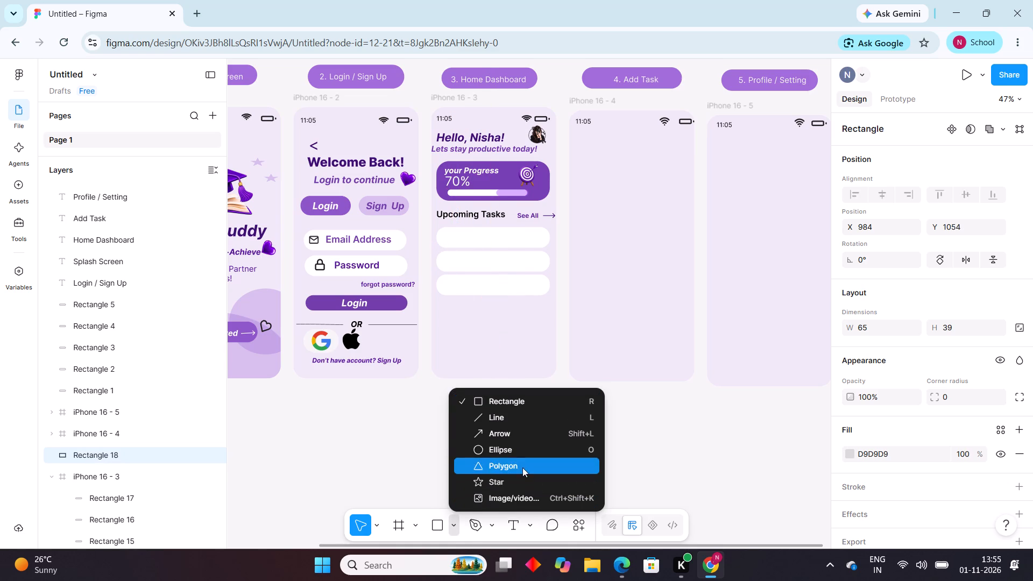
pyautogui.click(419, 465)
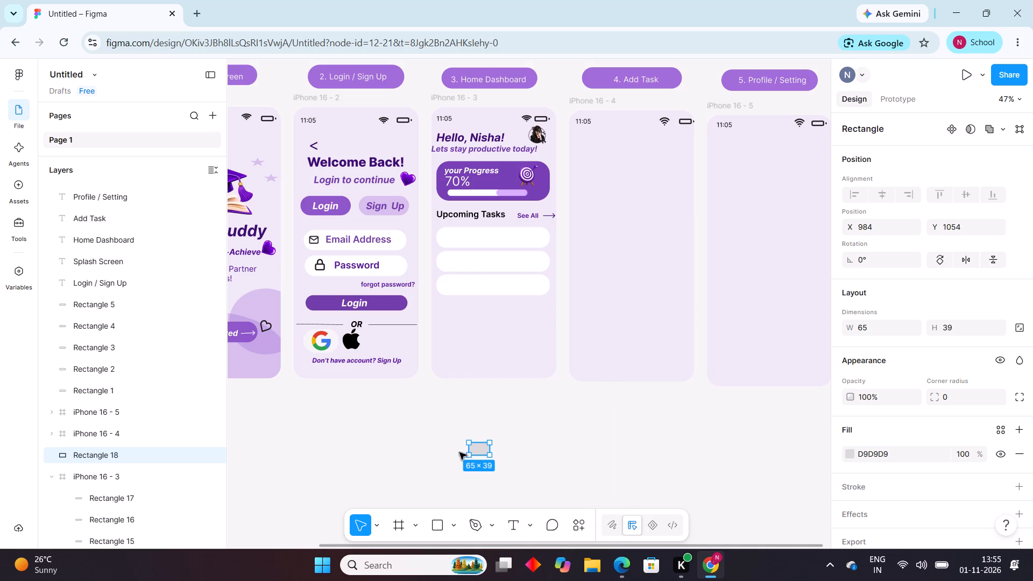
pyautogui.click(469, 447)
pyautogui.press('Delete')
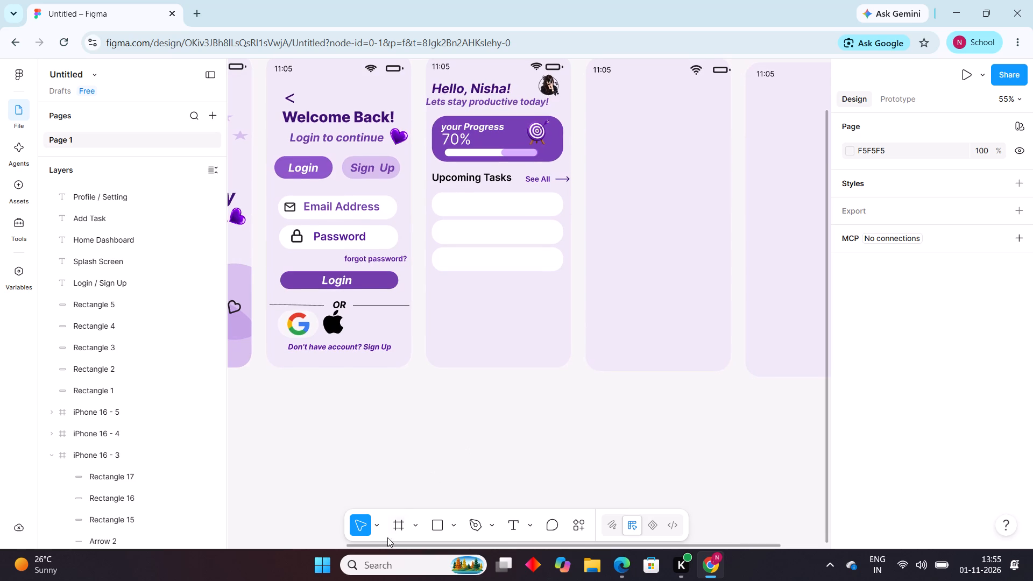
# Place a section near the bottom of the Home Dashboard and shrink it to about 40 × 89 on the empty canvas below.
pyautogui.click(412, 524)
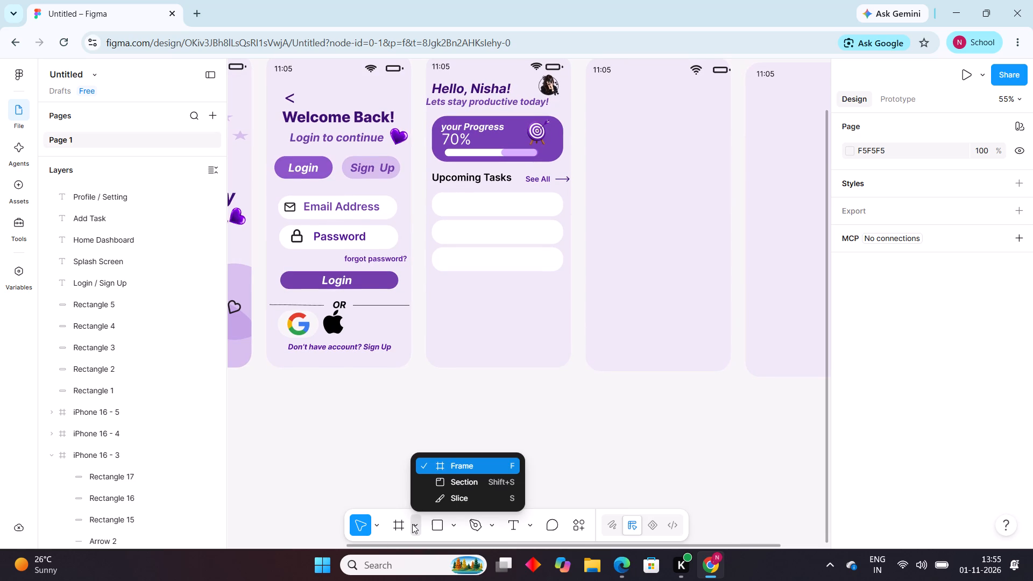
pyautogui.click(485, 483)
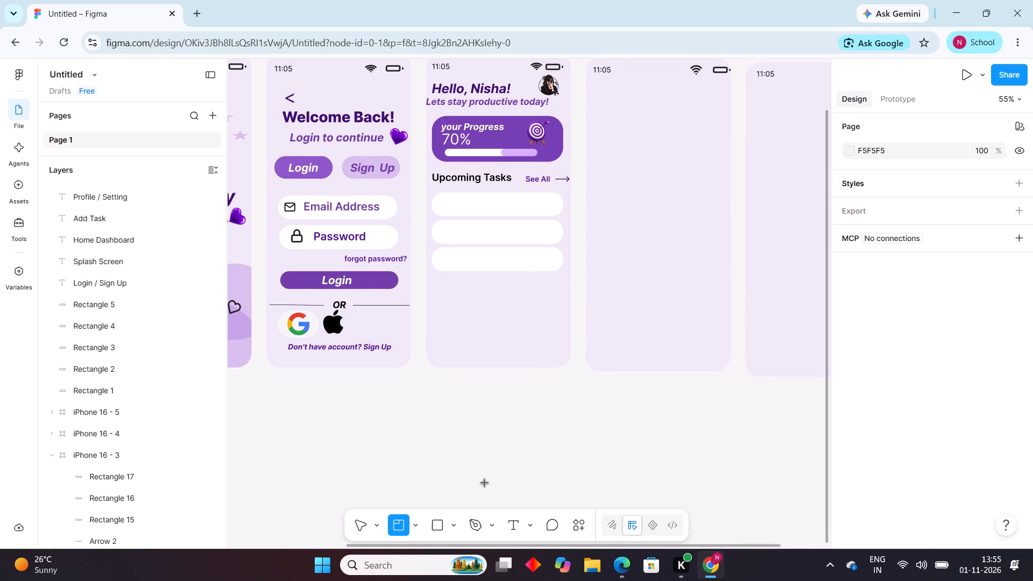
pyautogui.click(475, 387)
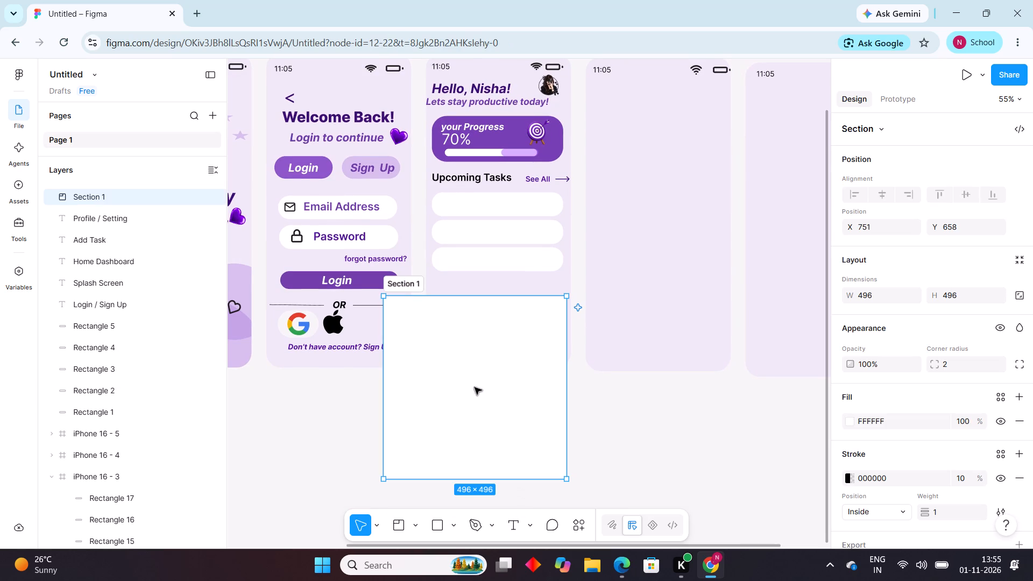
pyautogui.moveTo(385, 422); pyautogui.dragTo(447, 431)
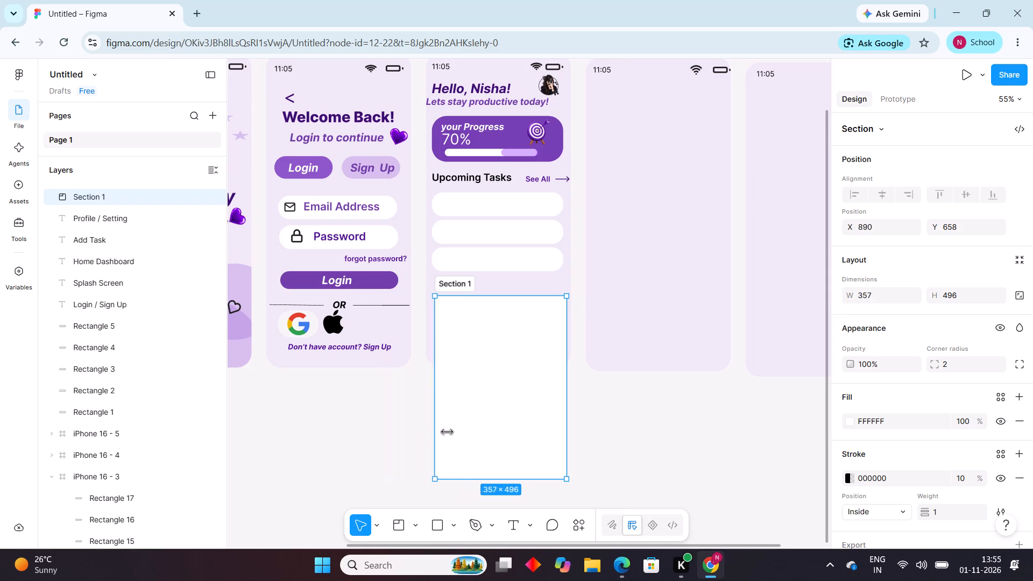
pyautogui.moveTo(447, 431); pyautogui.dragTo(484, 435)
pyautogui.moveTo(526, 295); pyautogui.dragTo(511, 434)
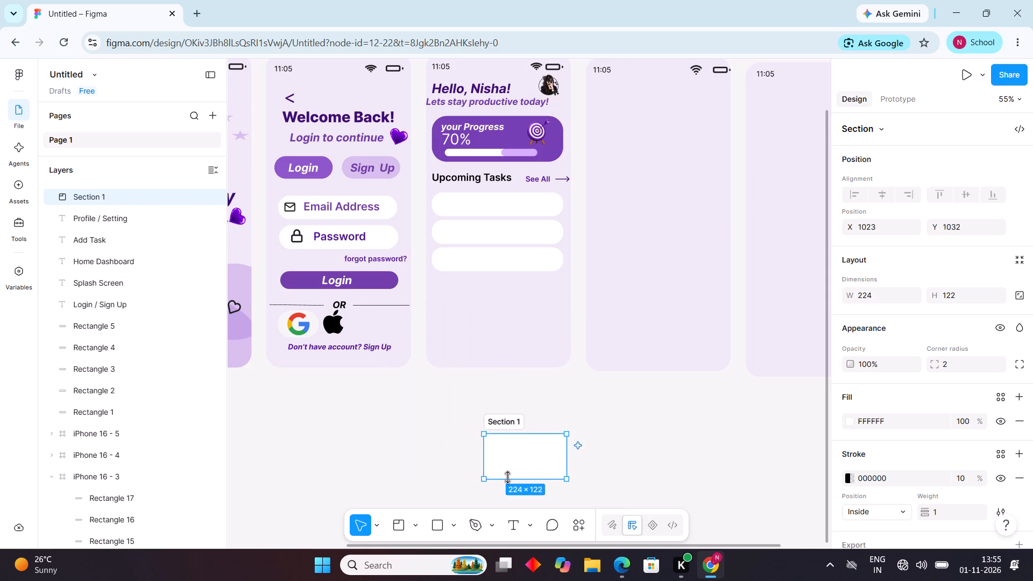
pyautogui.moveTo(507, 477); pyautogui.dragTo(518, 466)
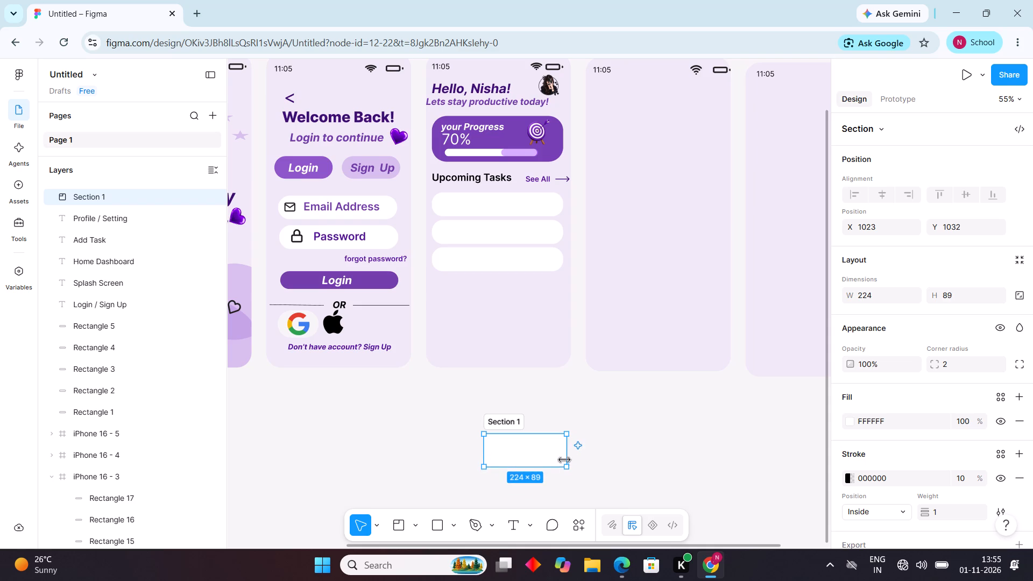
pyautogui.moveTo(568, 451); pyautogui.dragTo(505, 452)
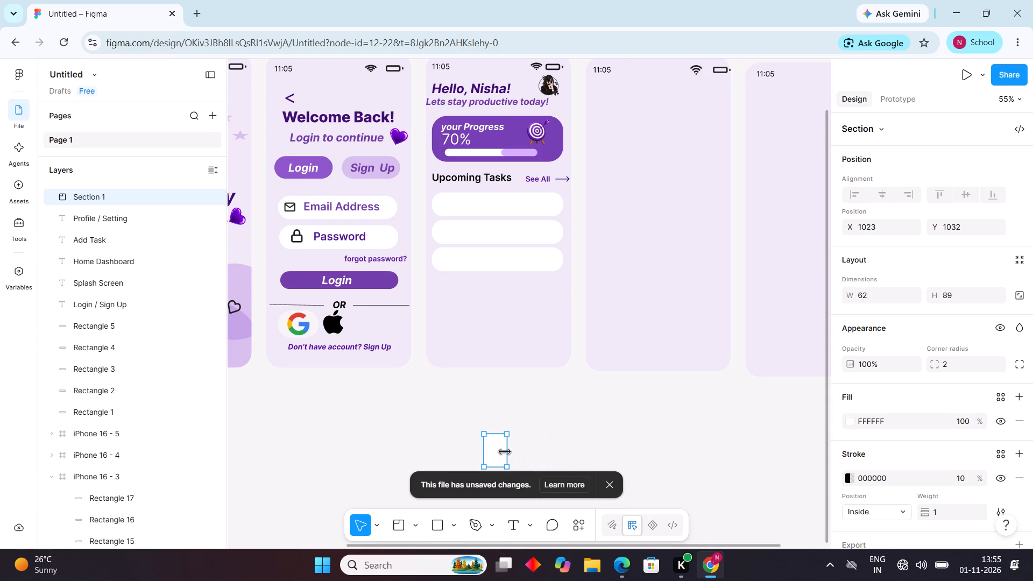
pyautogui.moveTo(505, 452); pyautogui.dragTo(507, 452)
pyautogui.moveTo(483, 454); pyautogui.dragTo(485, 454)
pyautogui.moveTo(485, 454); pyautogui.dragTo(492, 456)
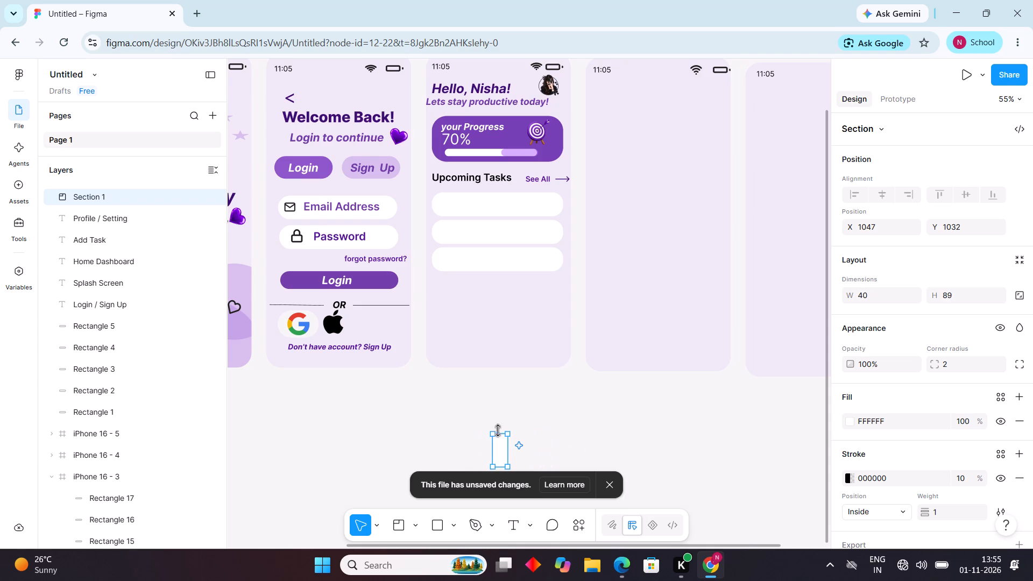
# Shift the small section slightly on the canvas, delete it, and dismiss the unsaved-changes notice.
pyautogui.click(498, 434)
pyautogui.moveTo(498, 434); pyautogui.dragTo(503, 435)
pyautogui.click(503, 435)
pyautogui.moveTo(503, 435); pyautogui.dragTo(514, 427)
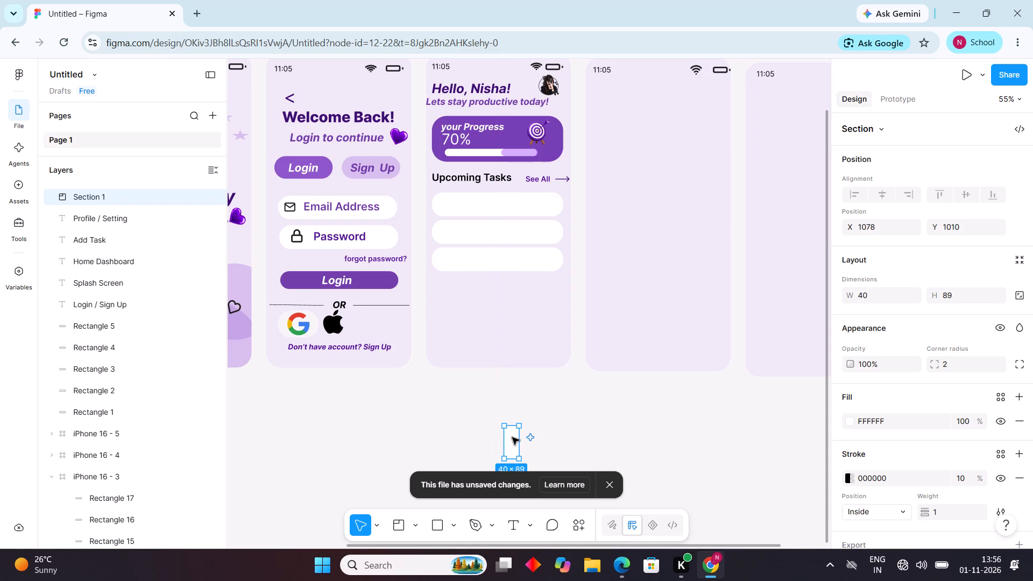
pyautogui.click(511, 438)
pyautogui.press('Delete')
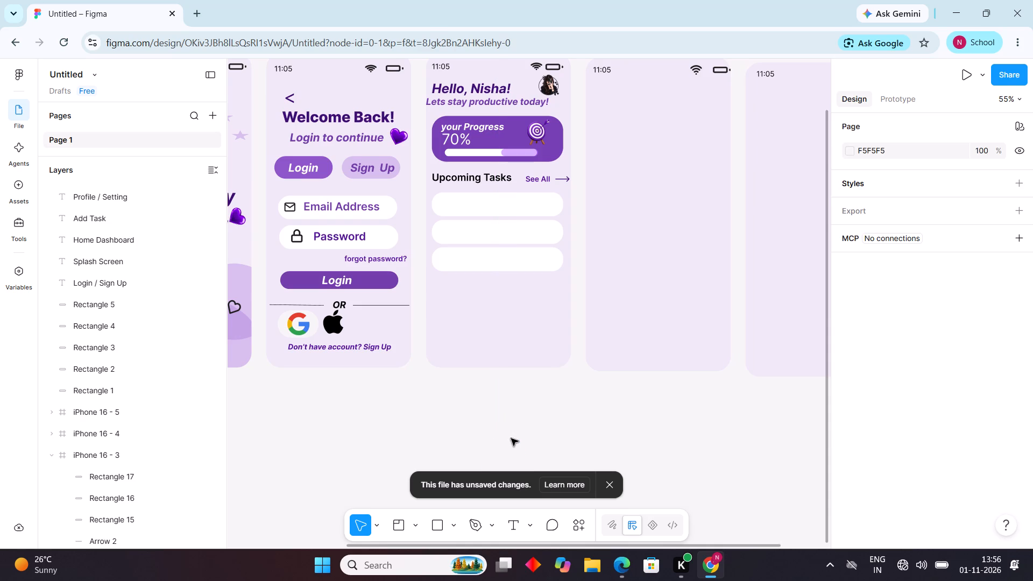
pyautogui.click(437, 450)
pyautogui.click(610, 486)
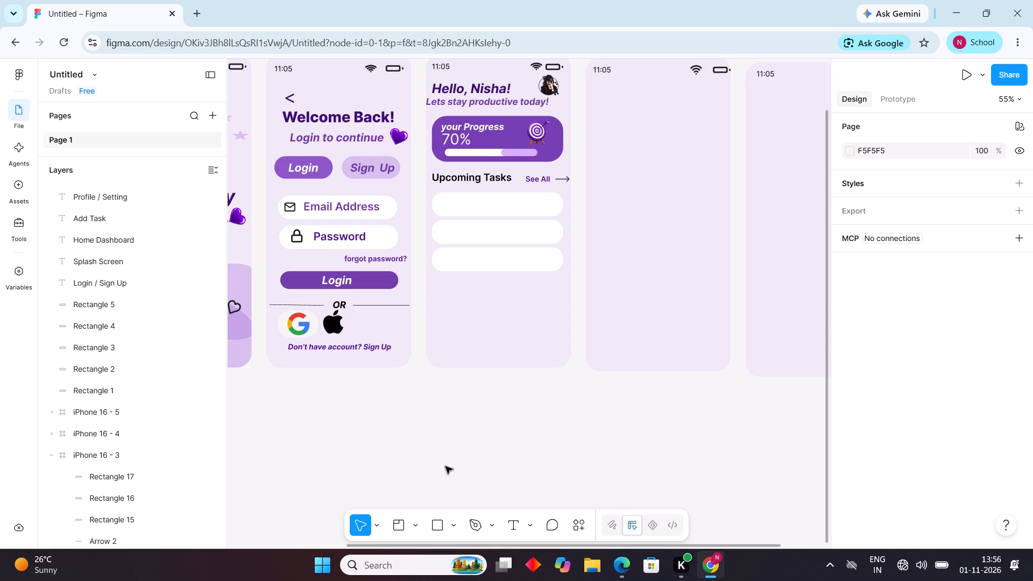
# Place a rectangle over the start of the top task card, shrink it to about 38 × 44, and position it inside the card.
pyautogui.click(436, 526)
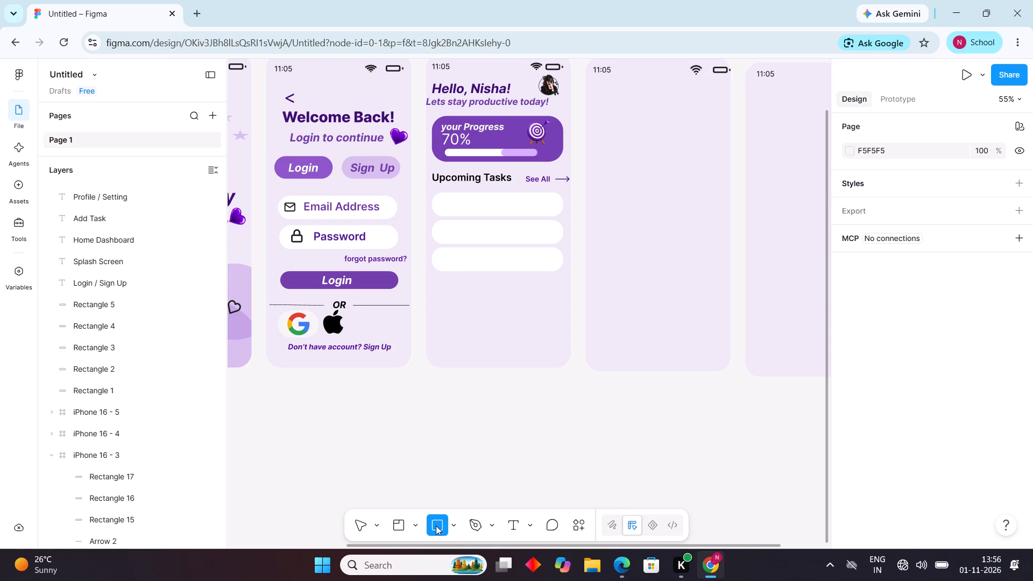
pyautogui.click(445, 201)
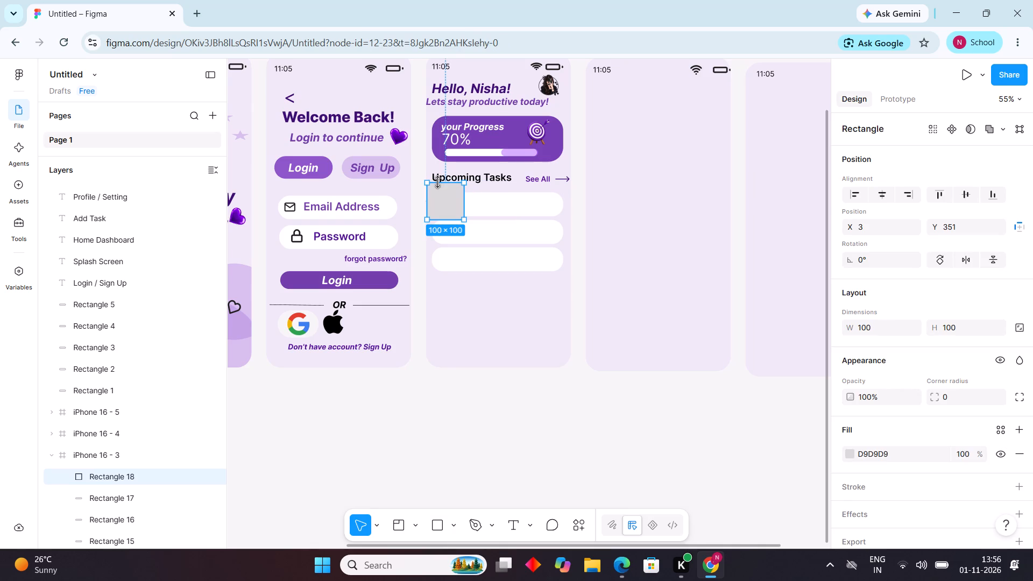
pyautogui.moveTo(438, 182); pyautogui.dragTo(441, 201)
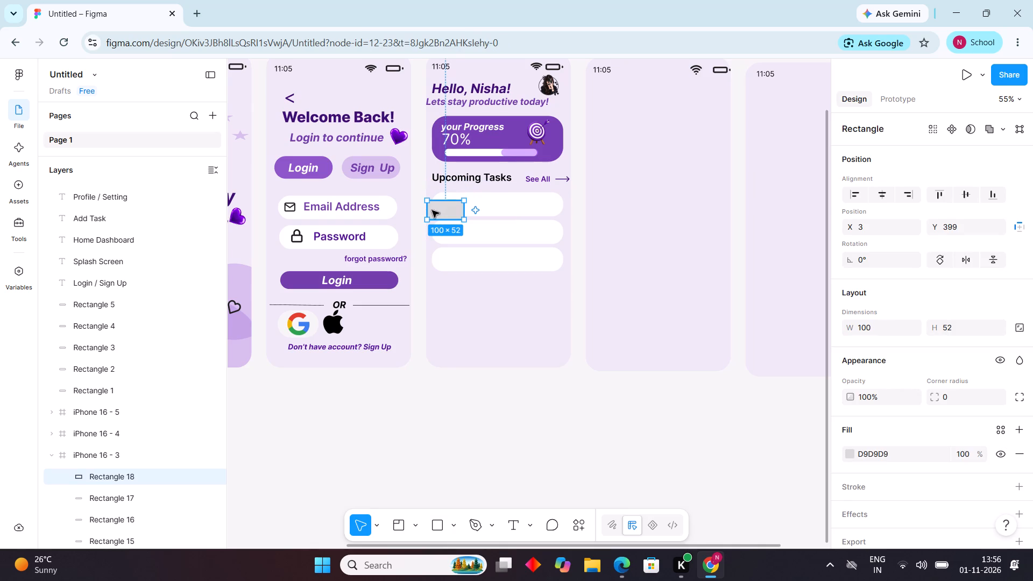
pyautogui.moveTo(428, 209); pyautogui.dragTo(441, 209)
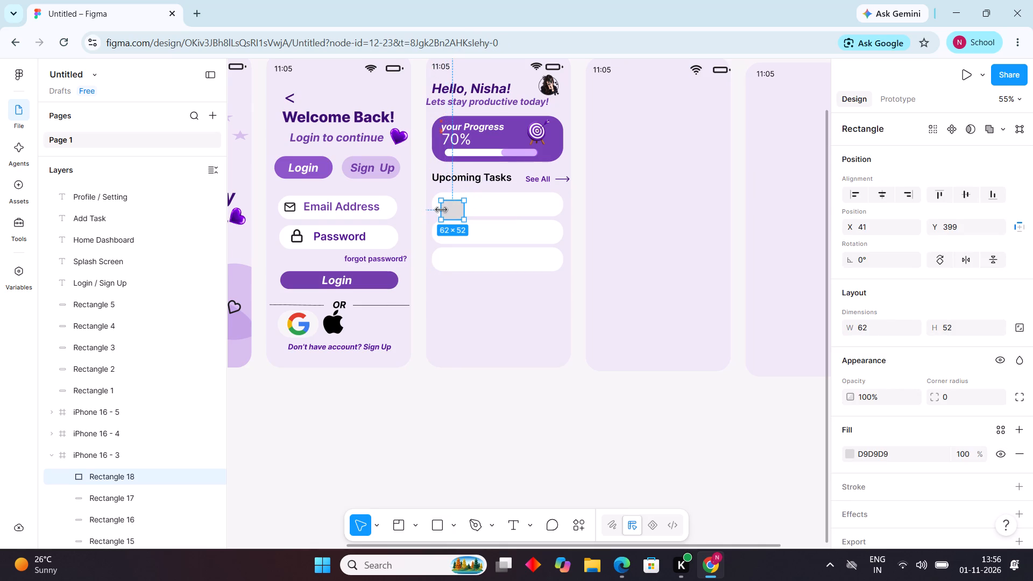
pyautogui.moveTo(441, 209); pyautogui.dragTo(444, 210)
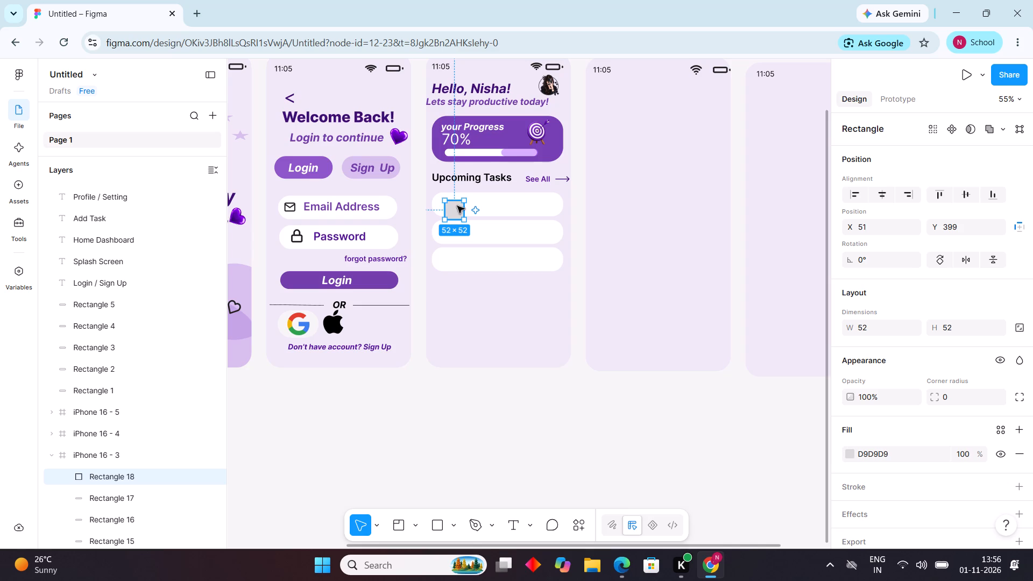
pyautogui.click(452, 200)
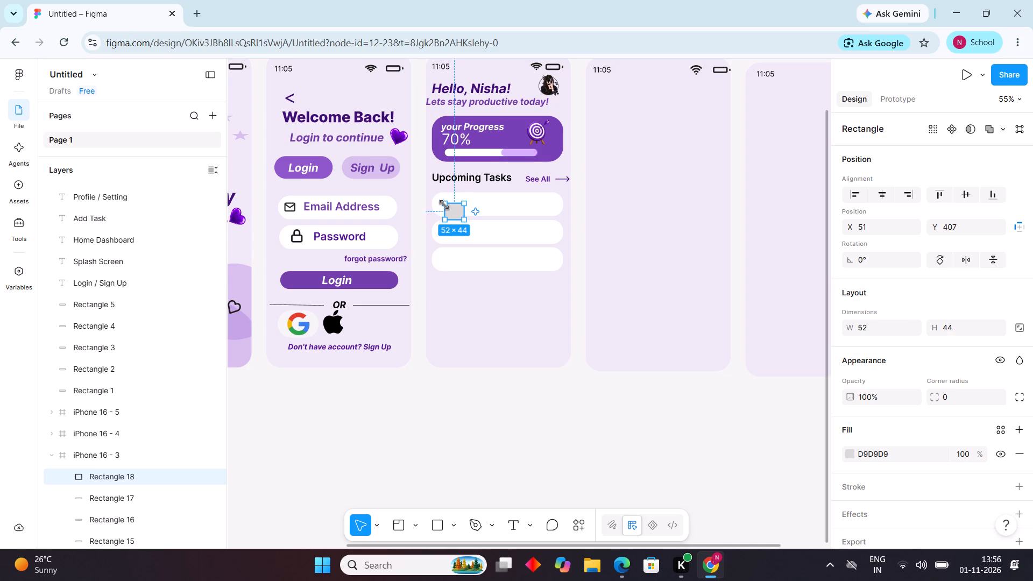
pyautogui.click(443, 209)
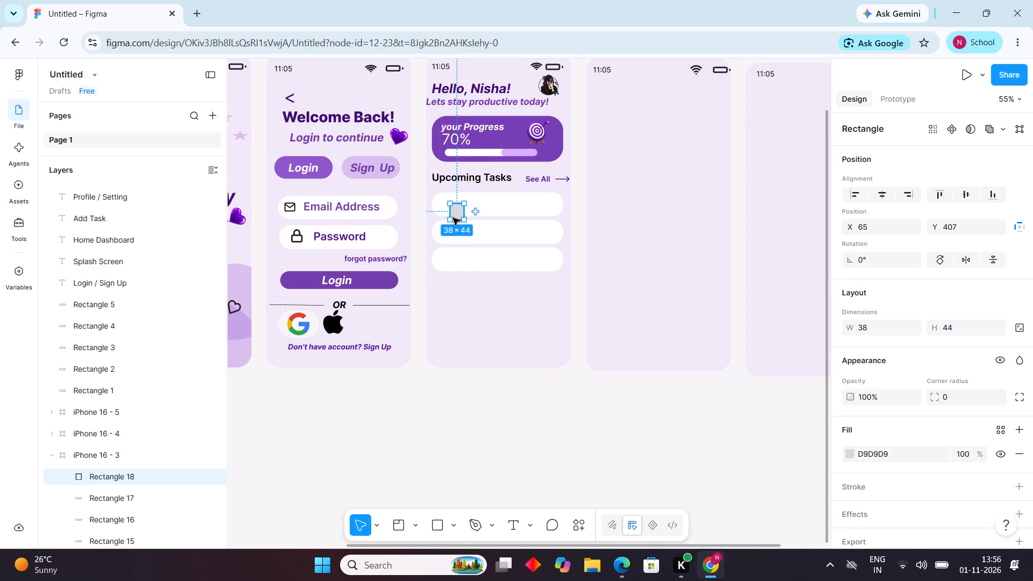
pyautogui.moveTo(456, 211); pyautogui.dragTo(449, 206)
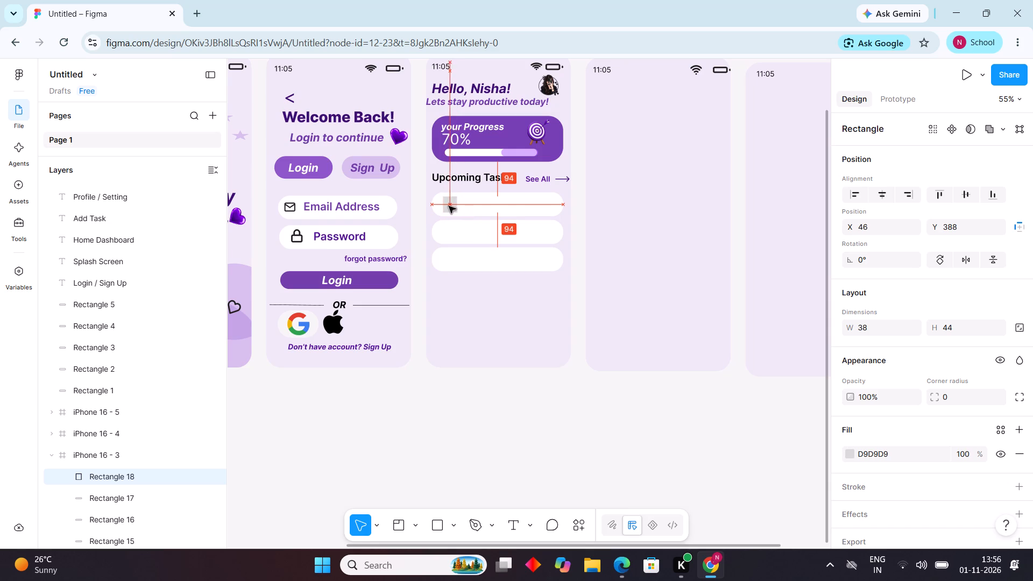
pyautogui.moveTo(449, 206); pyautogui.dragTo(448, 206)
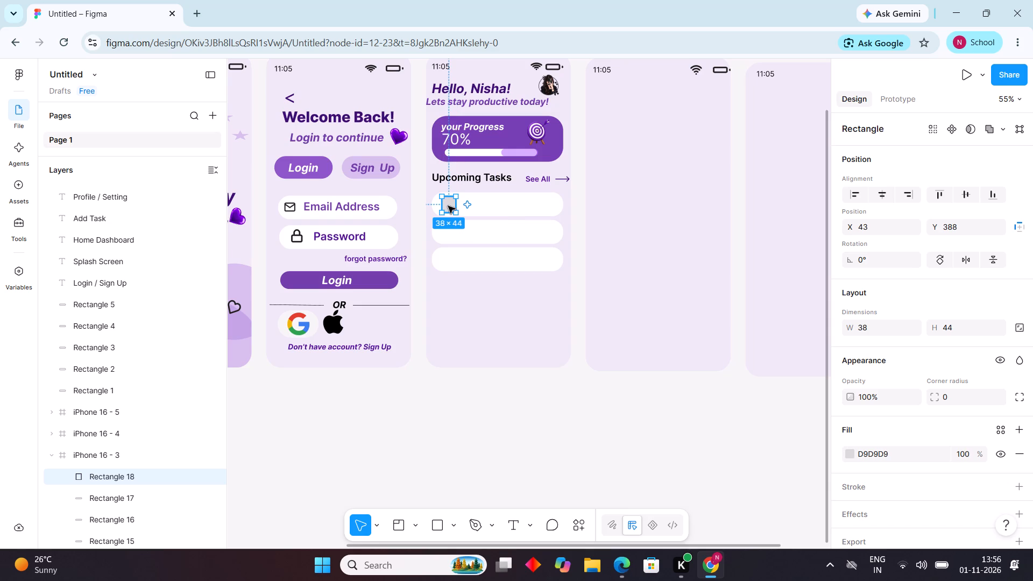
pyautogui.hotkey('ctrl', 'v')
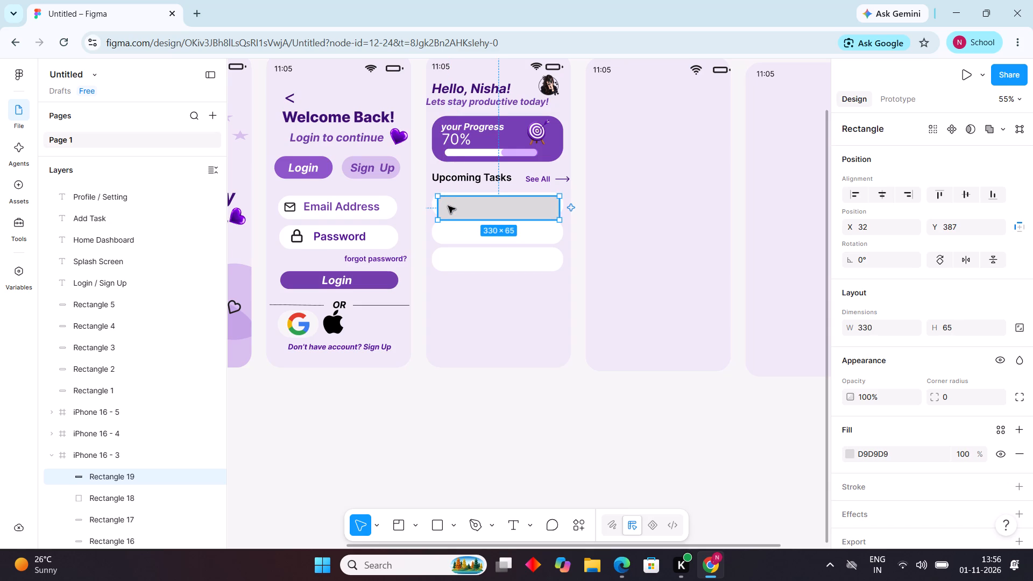
pyautogui.press('BackSpace')
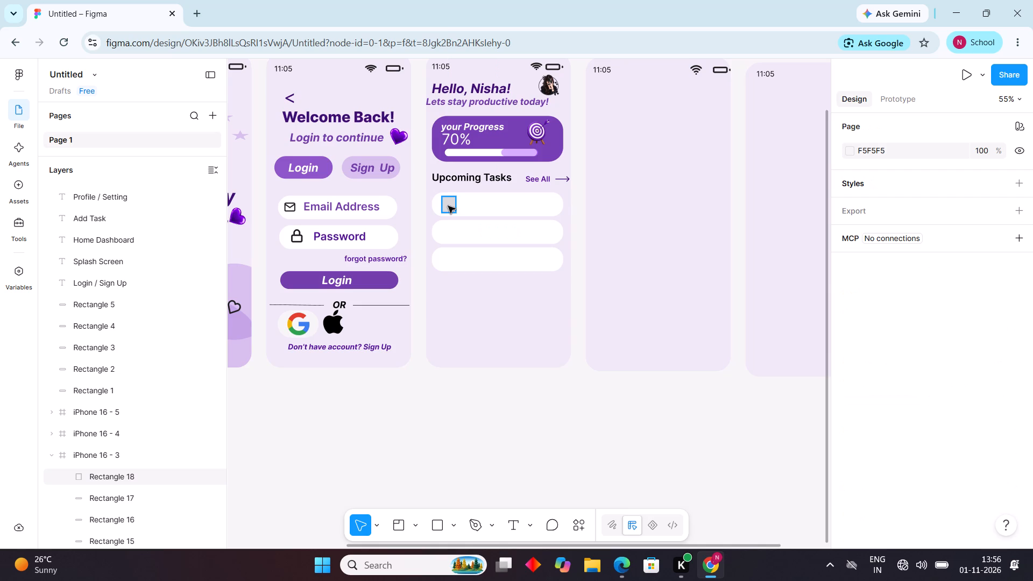
# Fill the small rectangle in the top task card with the light purple page colour 9F6CD8 at 34% opacity.
pyautogui.click(448, 204)
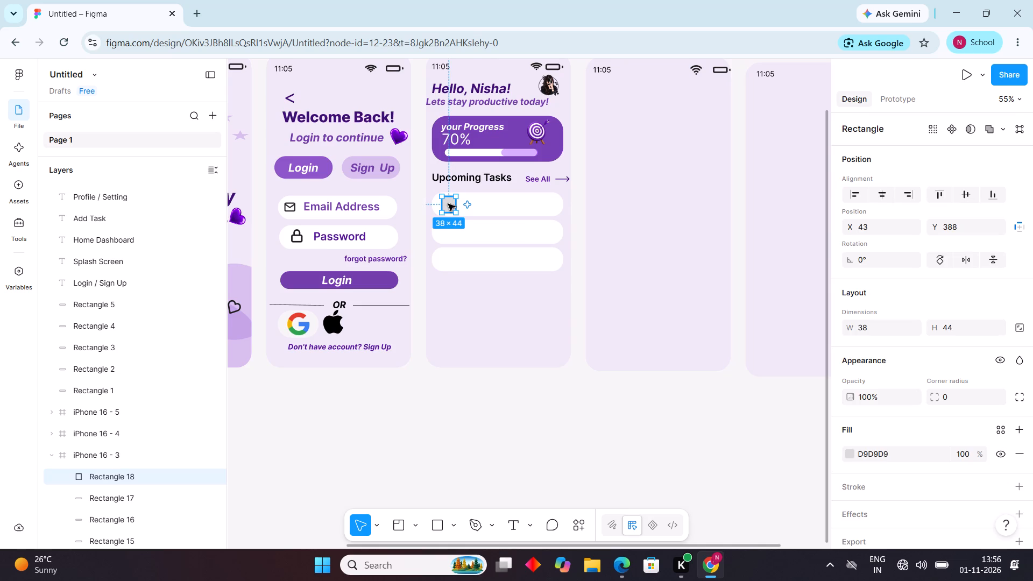
pyautogui.click(852, 452)
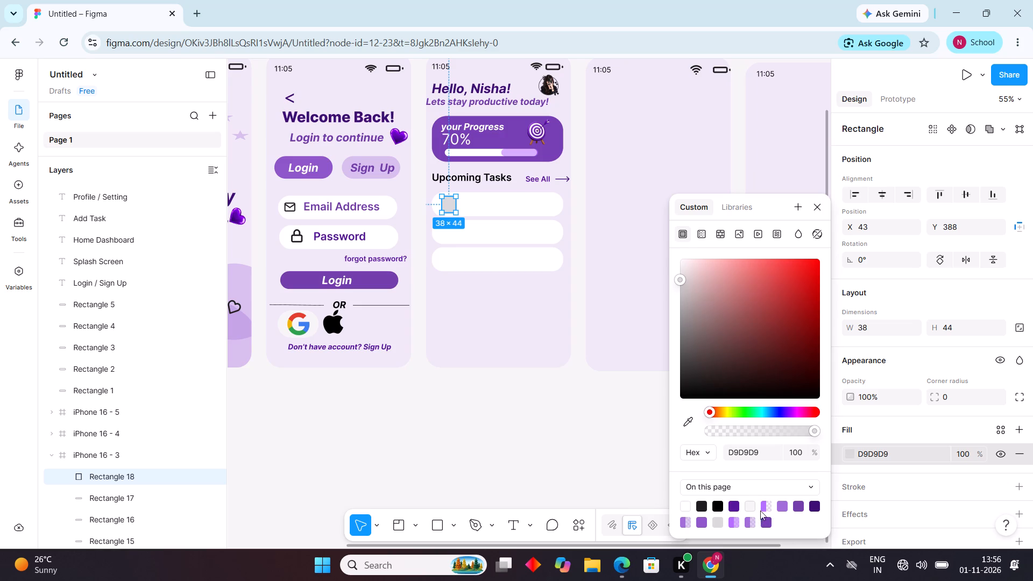
pyautogui.click(736, 523)
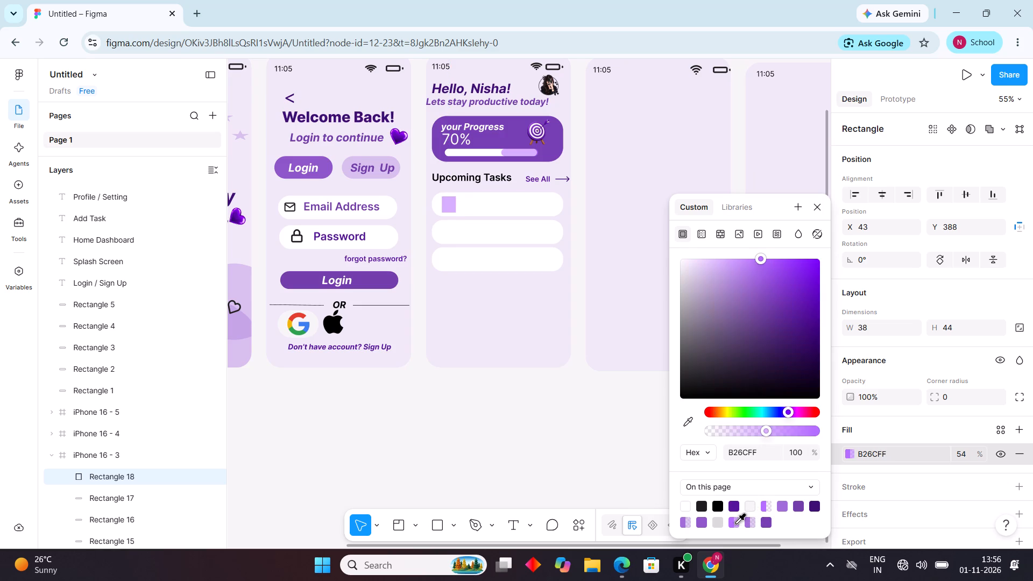
pyautogui.click(689, 521)
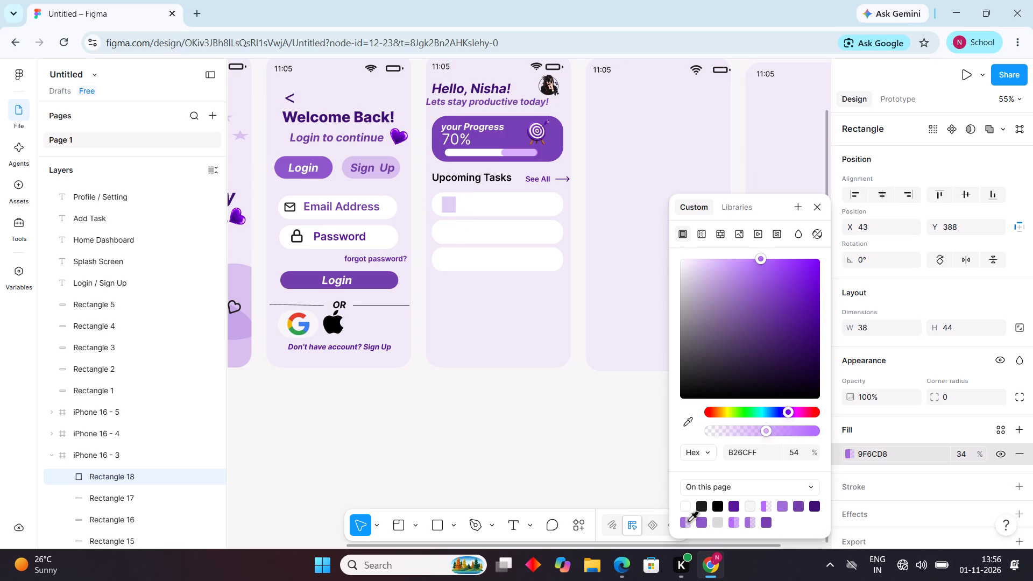
pyautogui.click(565, 478)
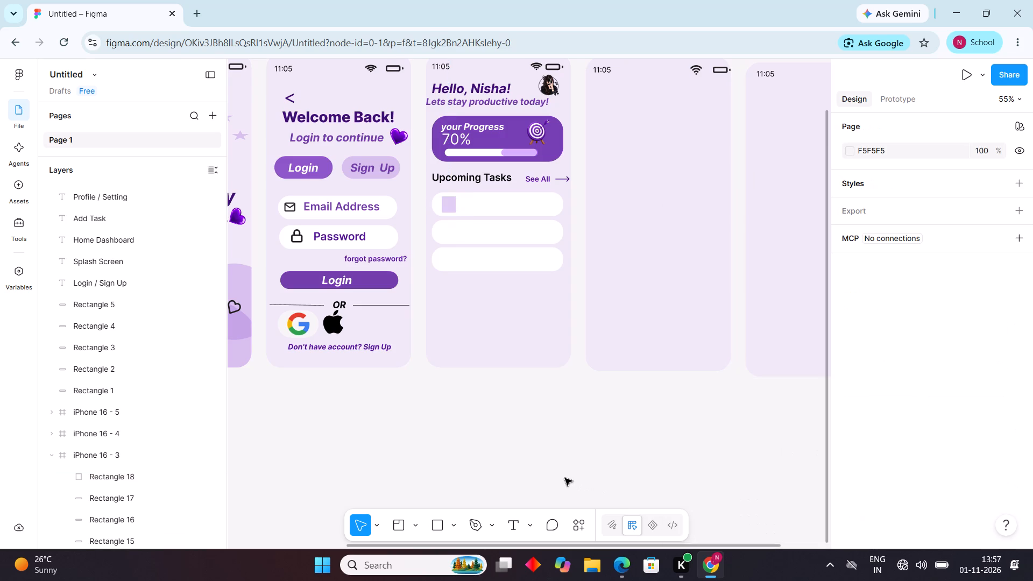
# Copy the small light purple rectangle and paste two duplicates in the top task card.
pyautogui.click(449, 205)
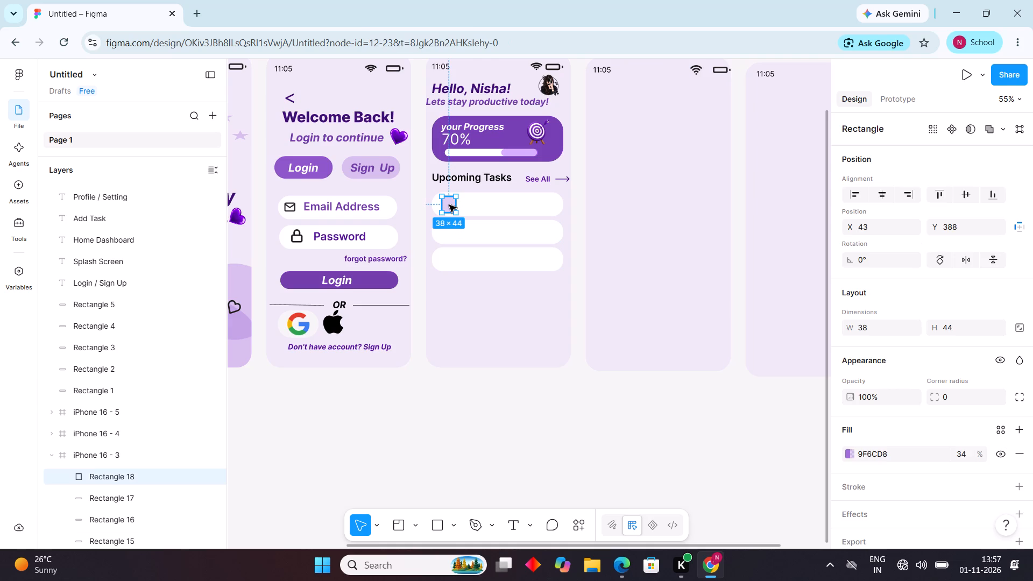
pyautogui.hotkey('ctrl', 'c')
pyautogui.hotkey('ctrl', 'v')
pyautogui.hotkey('ctrl', 'v')
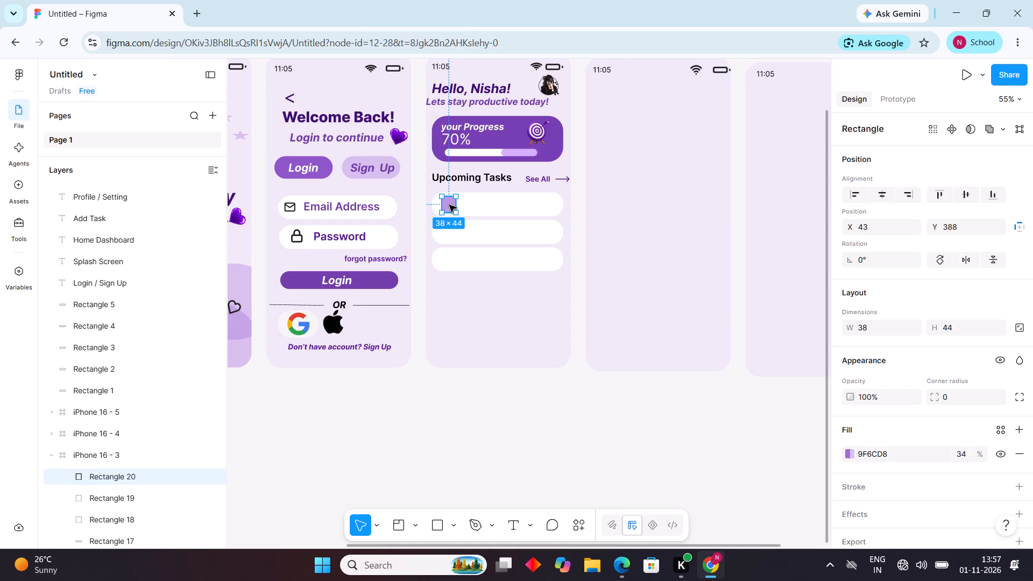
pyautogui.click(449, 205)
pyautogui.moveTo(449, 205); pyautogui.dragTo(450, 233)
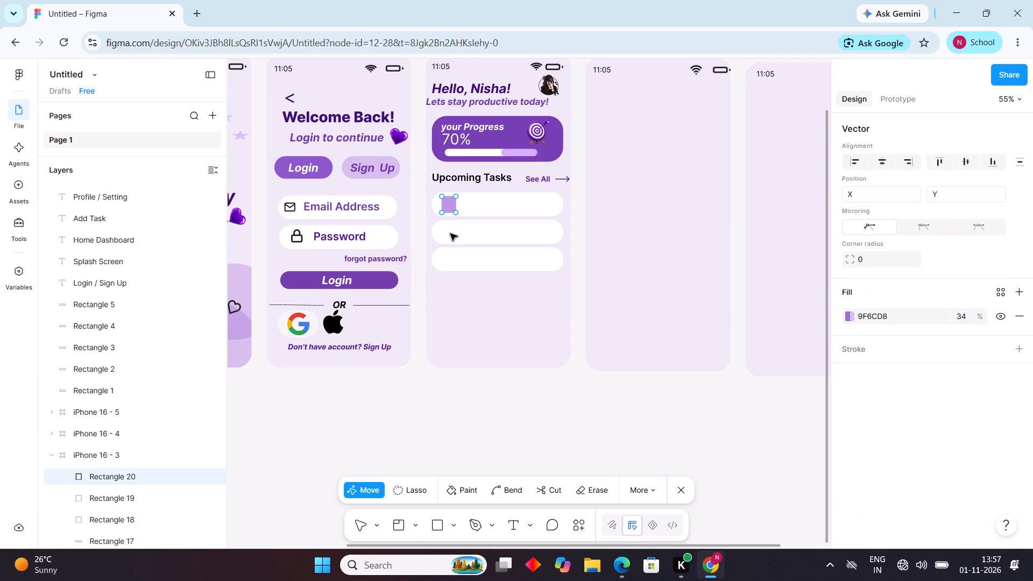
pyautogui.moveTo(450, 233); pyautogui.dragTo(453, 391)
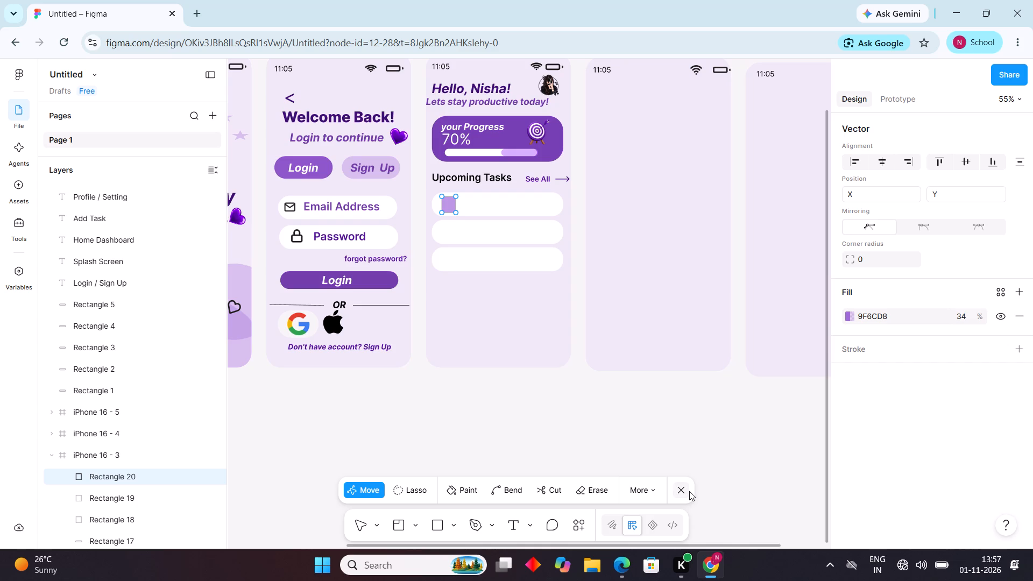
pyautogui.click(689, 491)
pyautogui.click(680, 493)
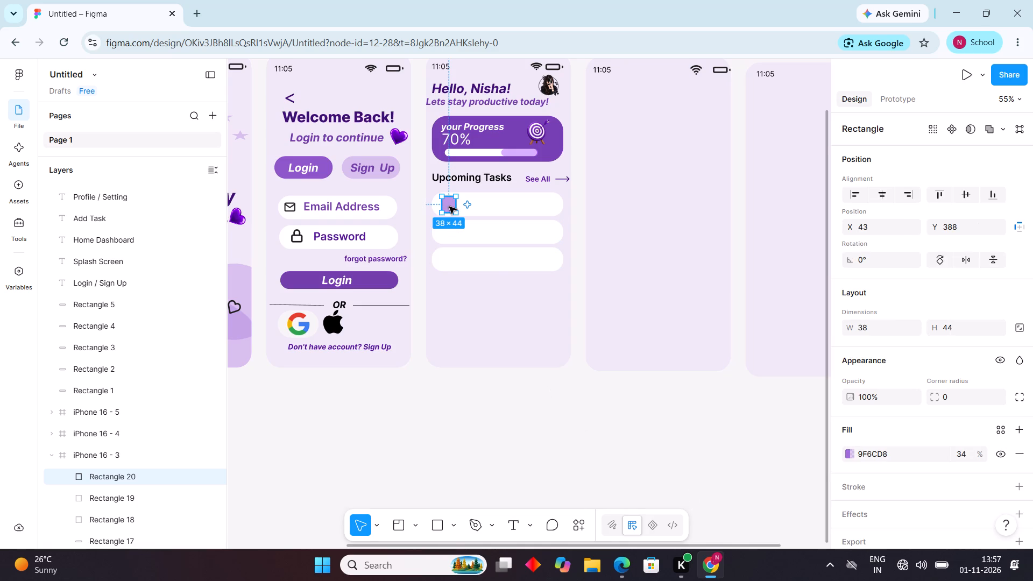
# Move one pasted rectangle into the middle task card and the other into the bottom card, roughly below the original.
pyautogui.moveTo(449, 207); pyautogui.dragTo(447, 234)
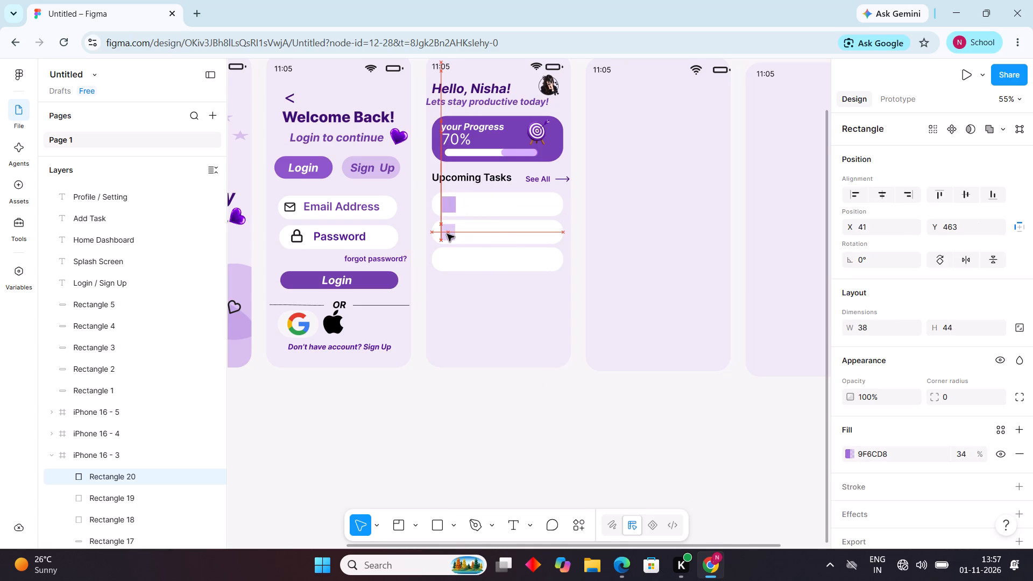
pyautogui.moveTo(447, 234); pyautogui.dragTo(448, 236)
pyautogui.moveTo(450, 207); pyautogui.dragTo(452, 263)
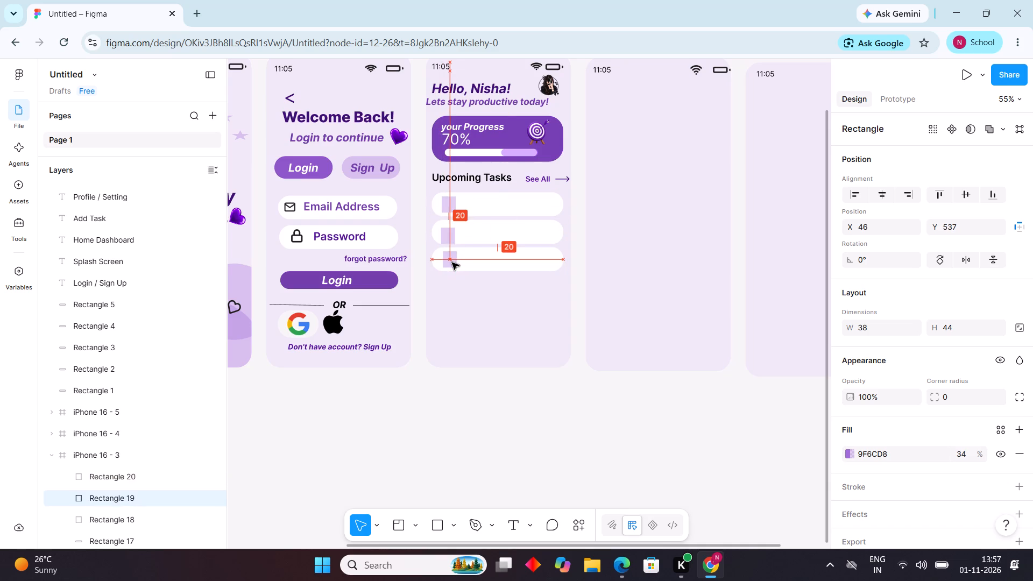
pyautogui.moveTo(452, 263); pyautogui.dragTo(451, 263)
pyautogui.click(451, 238)
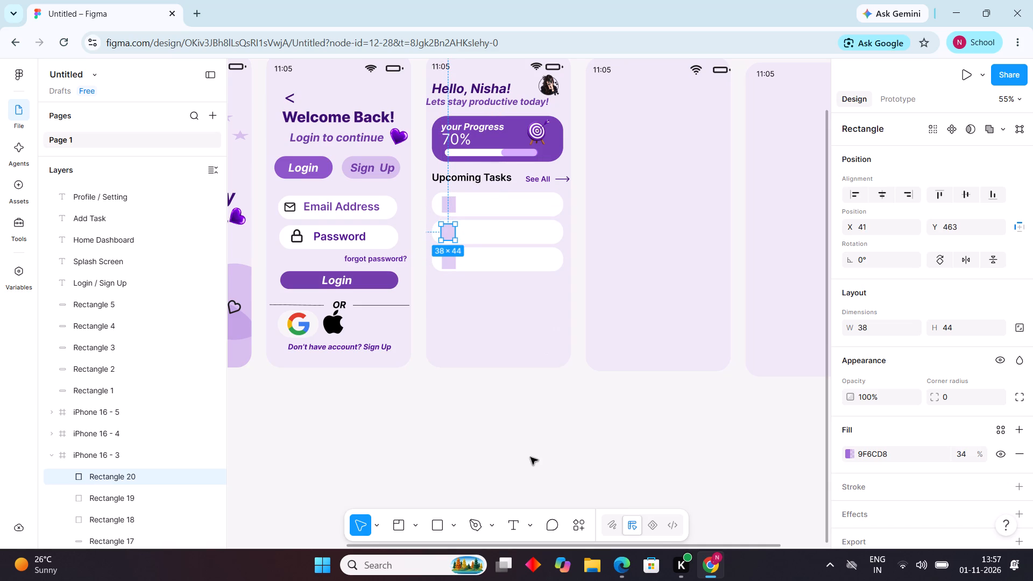
pyautogui.click(527, 433)
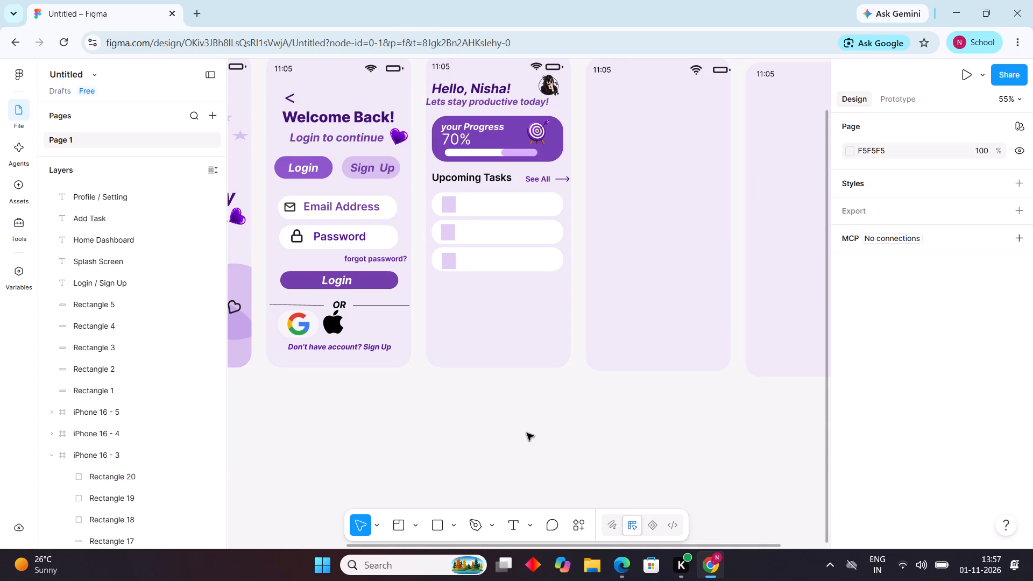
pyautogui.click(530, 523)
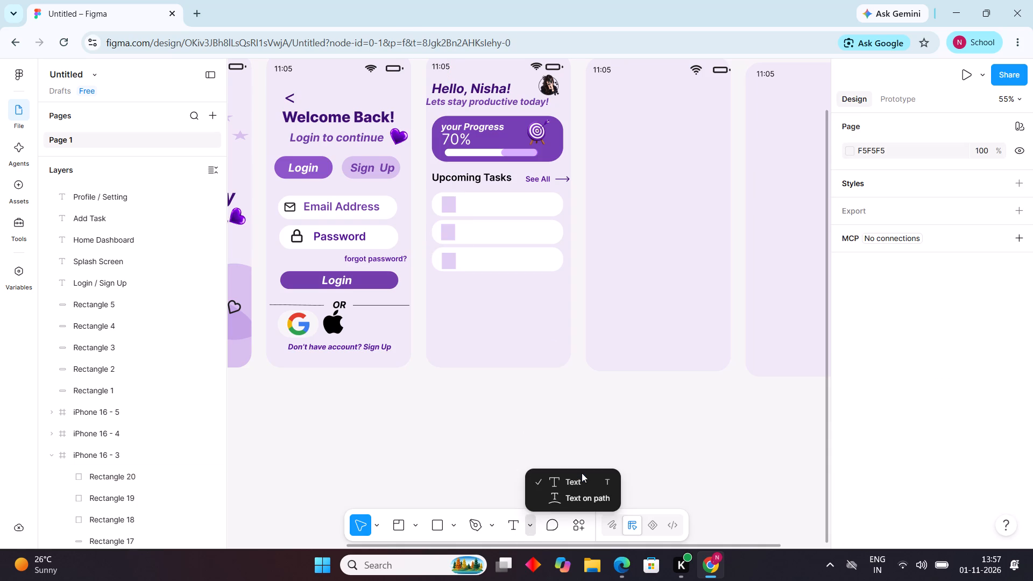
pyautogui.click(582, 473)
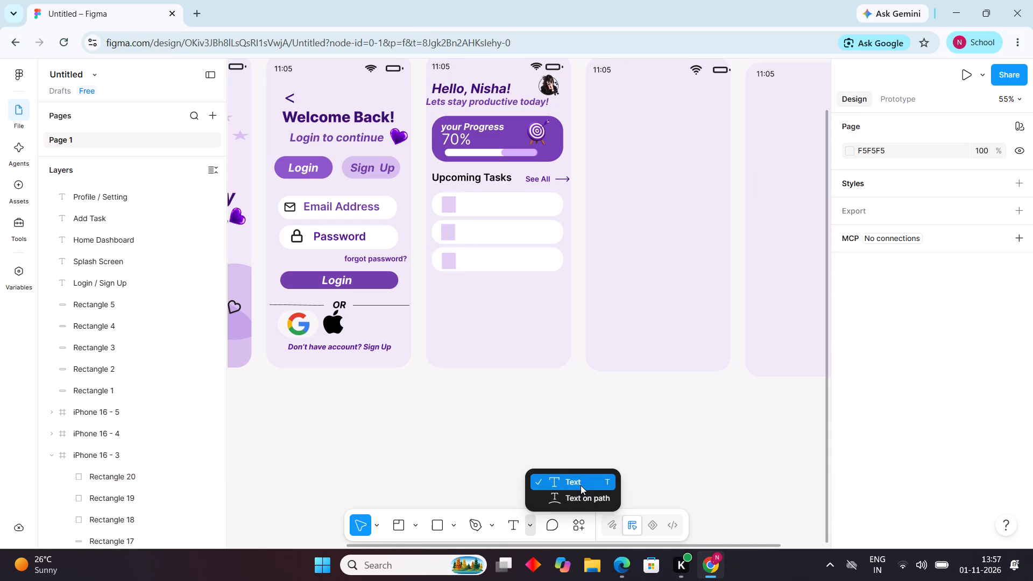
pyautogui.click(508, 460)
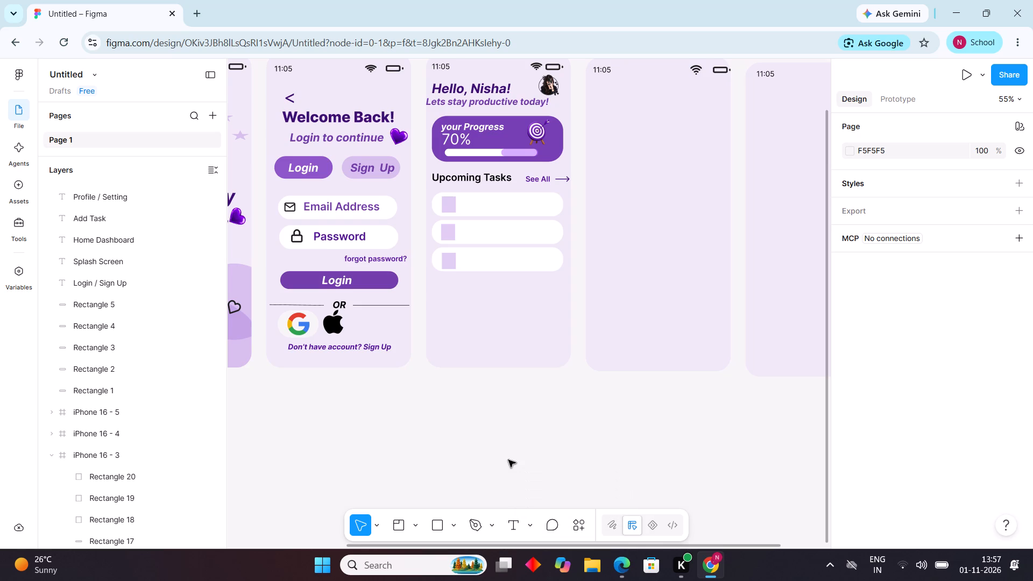
# Open the asset search and search the libraries for "mote".
pyautogui.hotkey('shift', 'i')
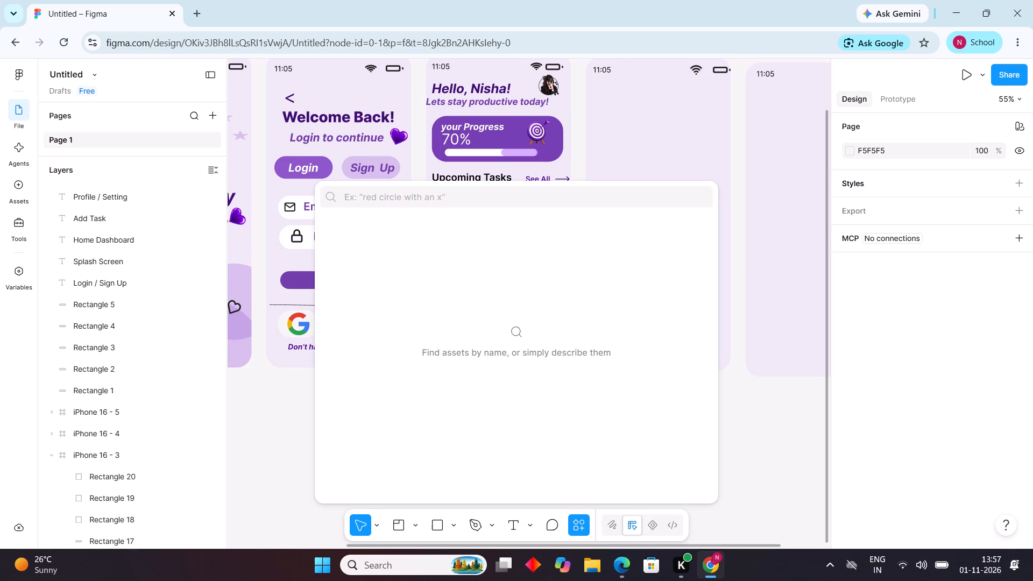
pyautogui.click(438, 194)
pyautogui.click(513, 331)
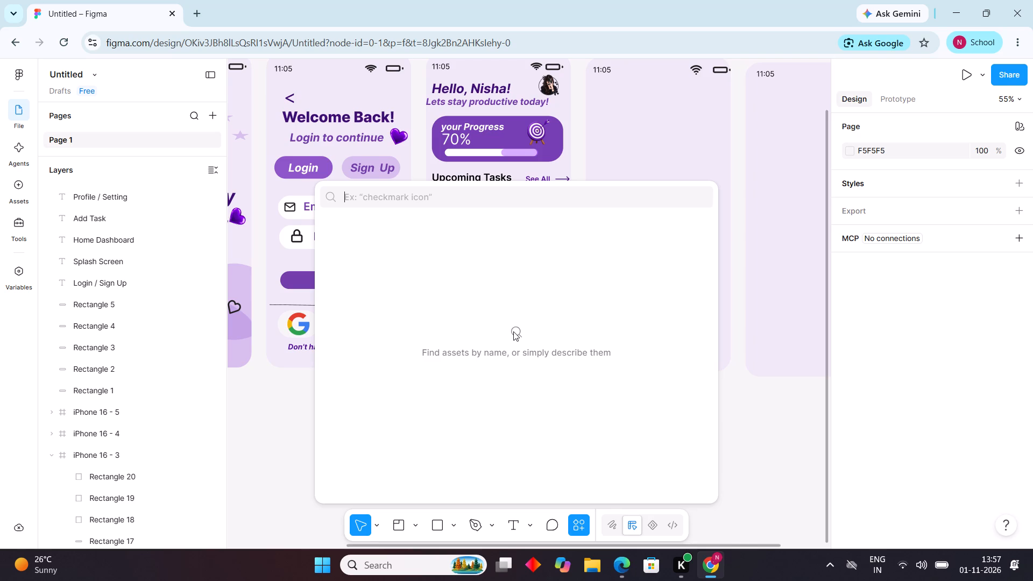
pyautogui.click(513, 331)
pyautogui.moveTo(513, 331); pyautogui.dragTo(547, 322)
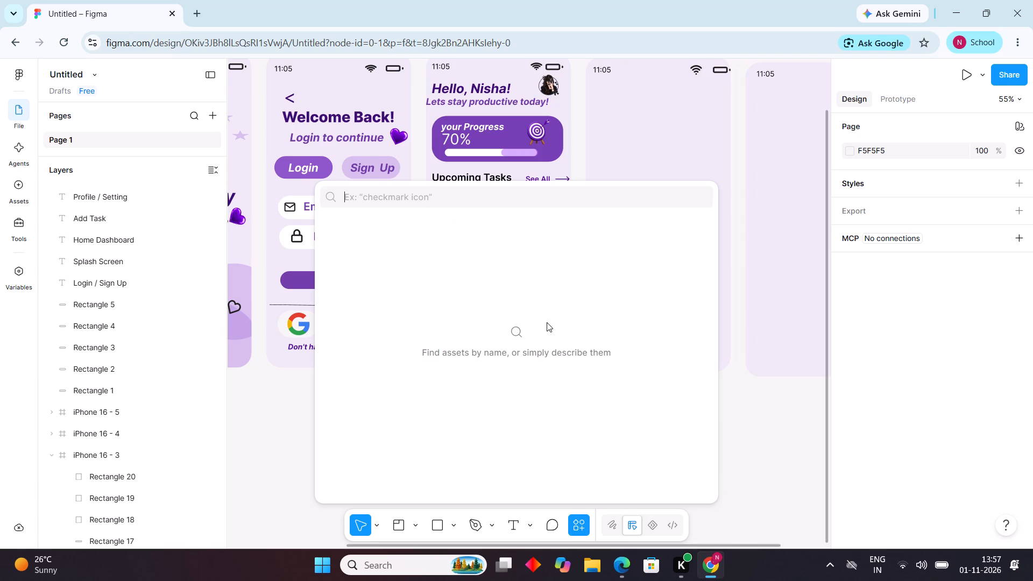
pyautogui.click(547, 322)
pyautogui.click(374, 195)
pyautogui.write('mote')
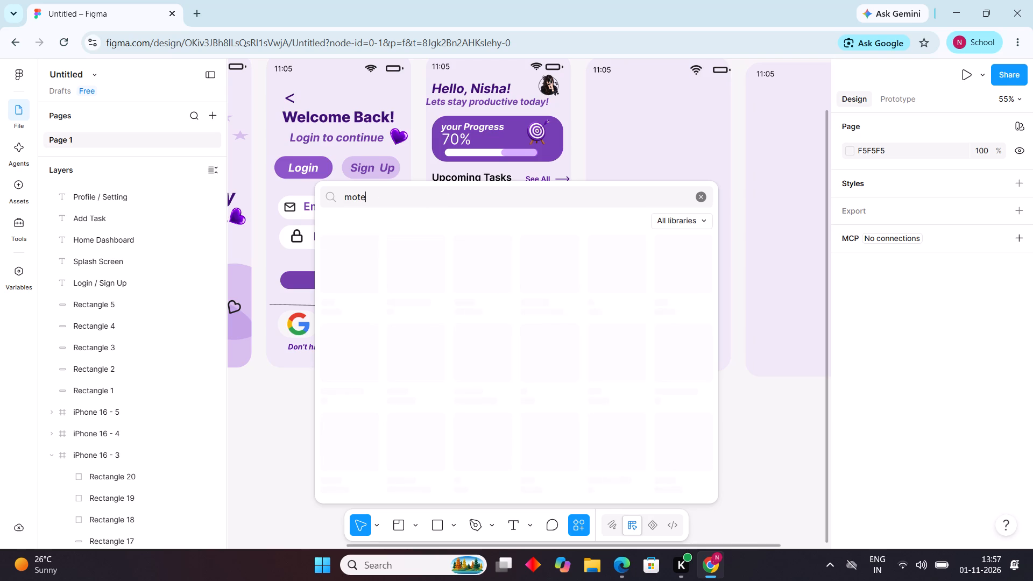
# Replace the asset search term with "list page" across all libraries.
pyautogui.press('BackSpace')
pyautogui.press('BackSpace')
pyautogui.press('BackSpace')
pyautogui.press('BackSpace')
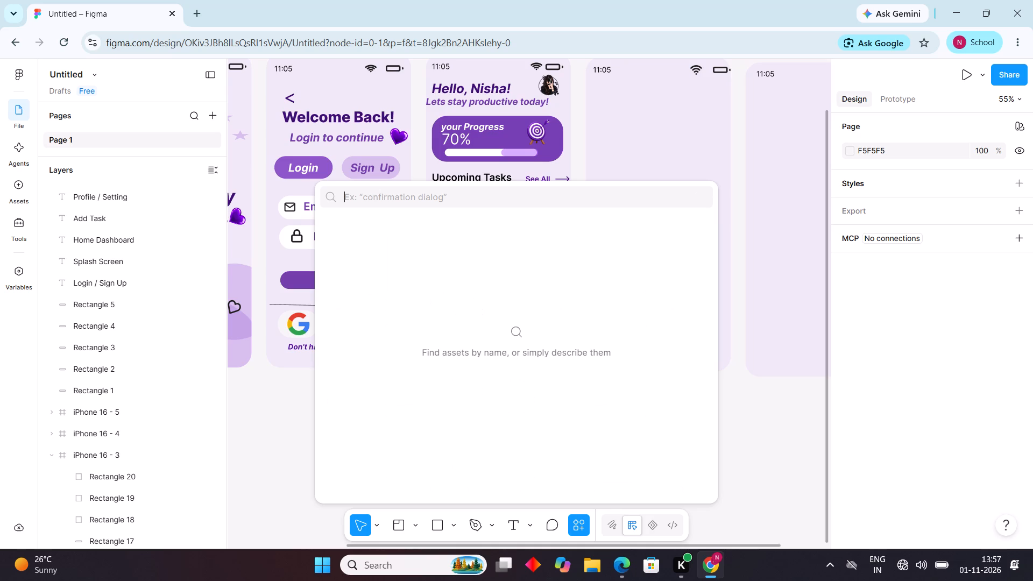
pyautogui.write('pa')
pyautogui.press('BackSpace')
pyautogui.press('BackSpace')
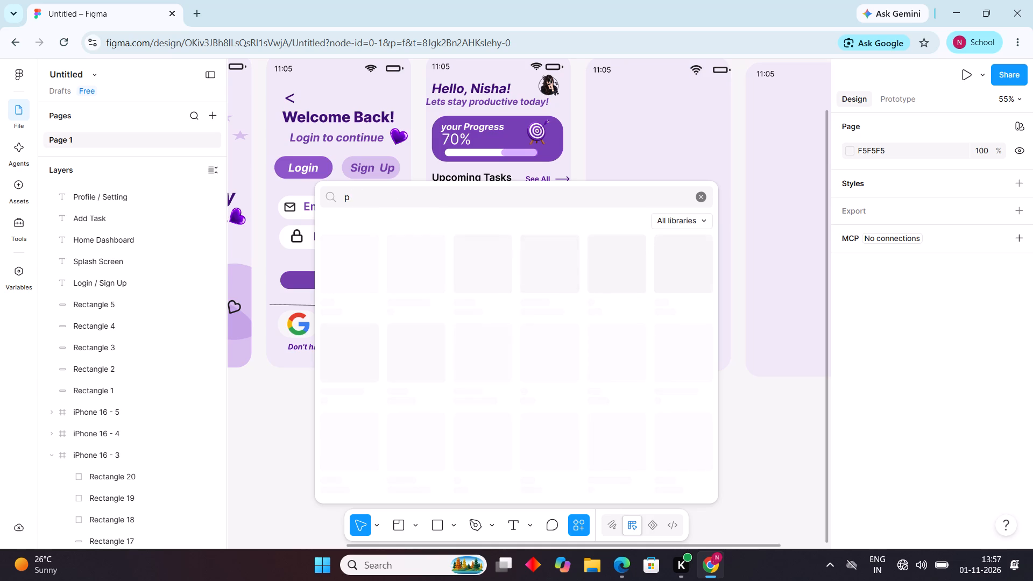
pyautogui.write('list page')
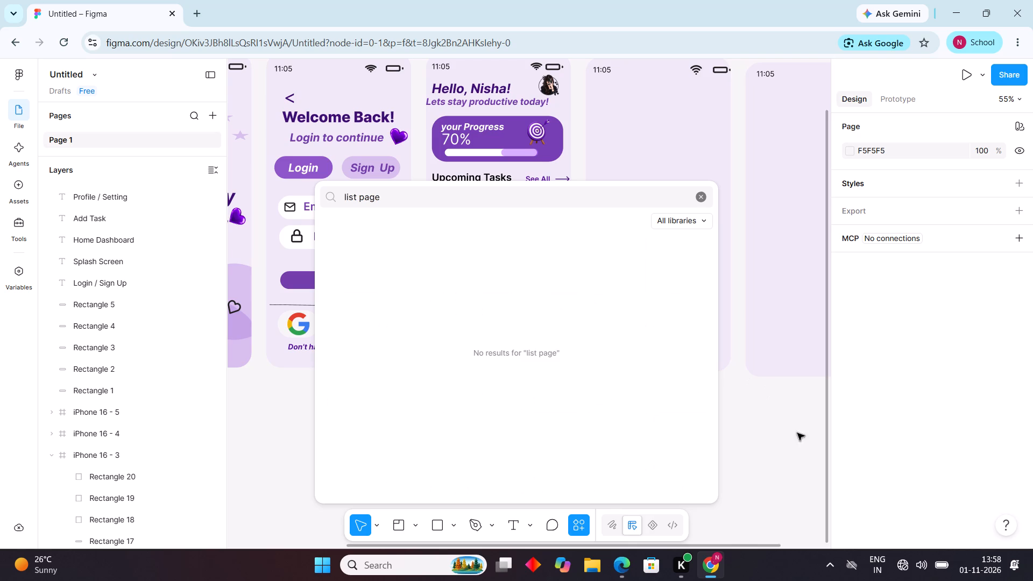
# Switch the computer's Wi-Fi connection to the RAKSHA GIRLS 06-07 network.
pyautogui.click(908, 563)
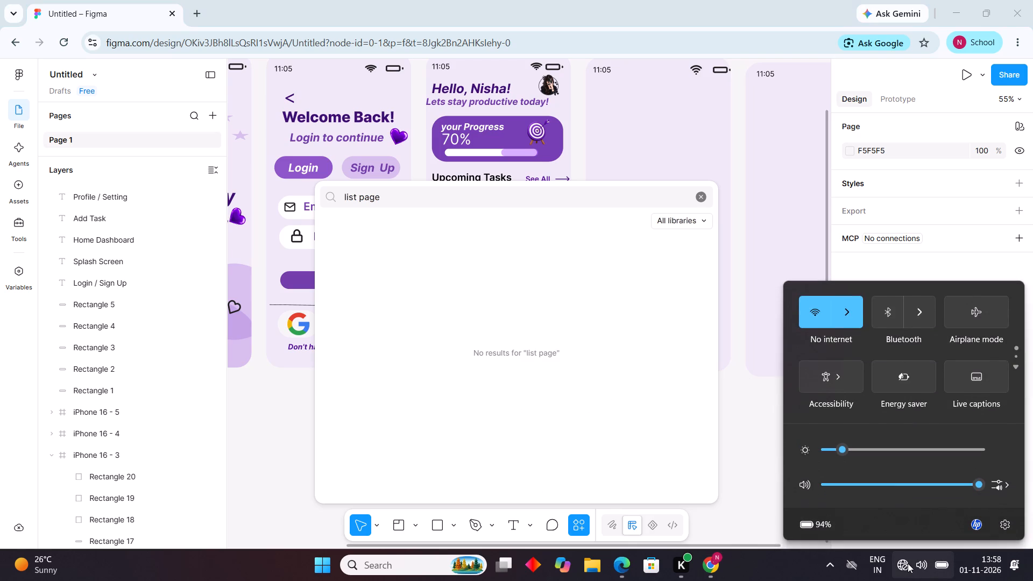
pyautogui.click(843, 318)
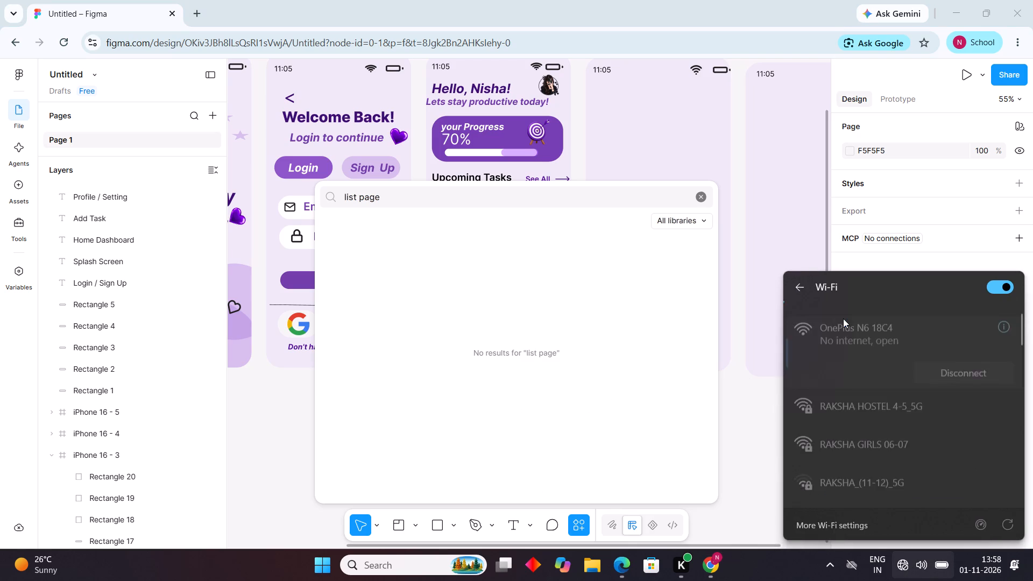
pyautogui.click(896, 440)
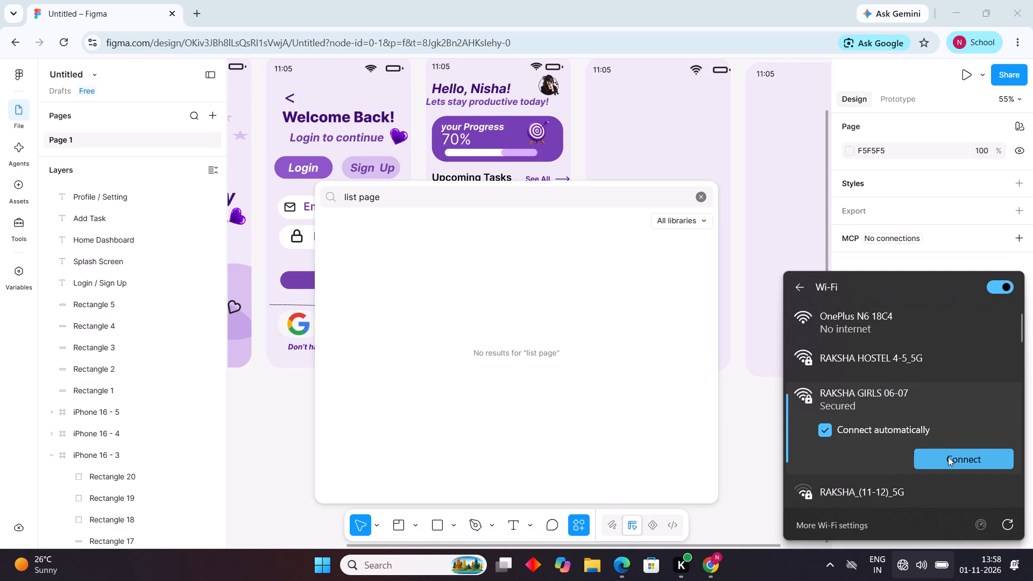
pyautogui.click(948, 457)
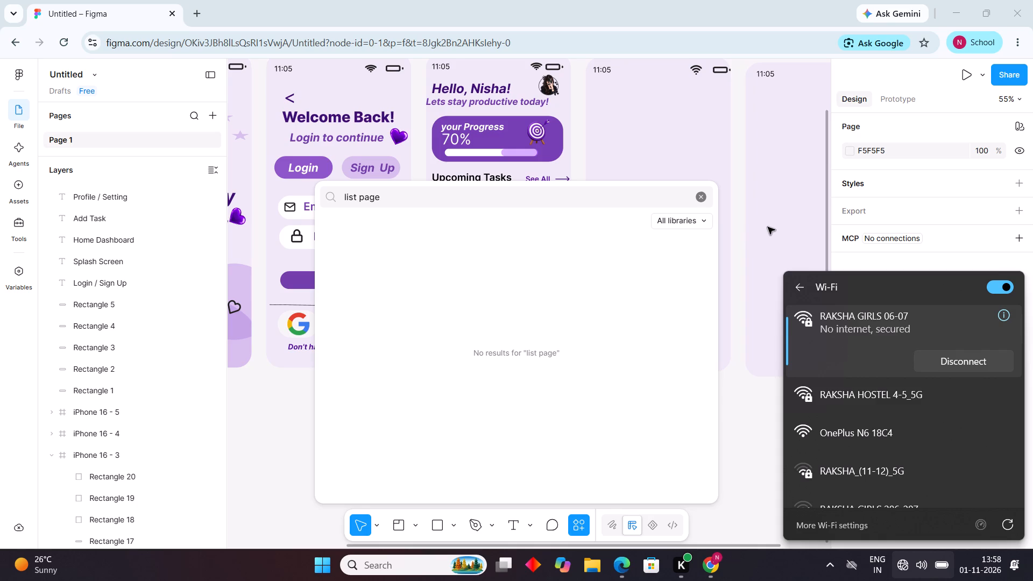
# Connect the computer's Wi-Fi to the open OnePlus N6 18C4 network and return to the Figma canvas.
pyautogui.click(852, 429)
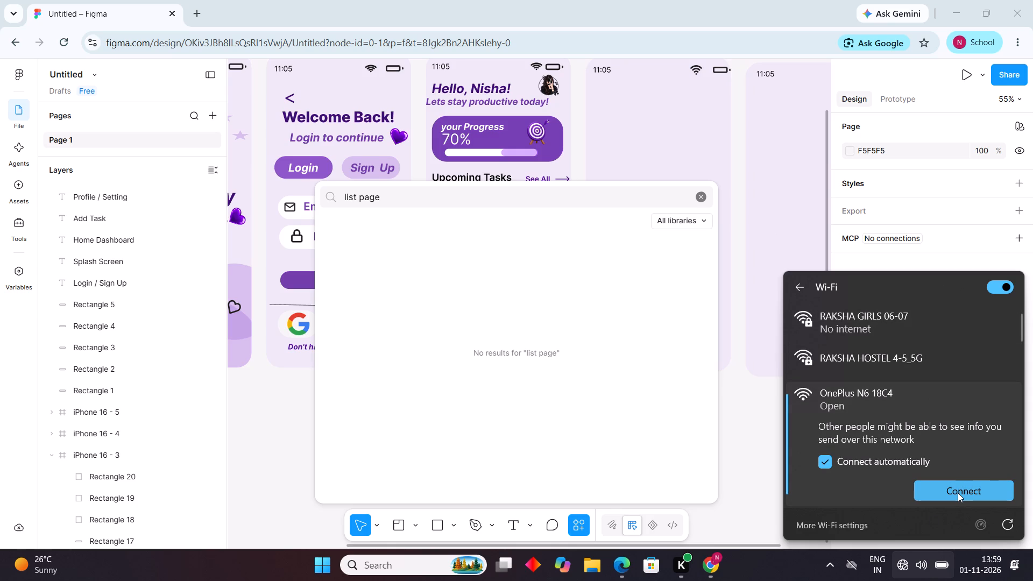
pyautogui.click(958, 493)
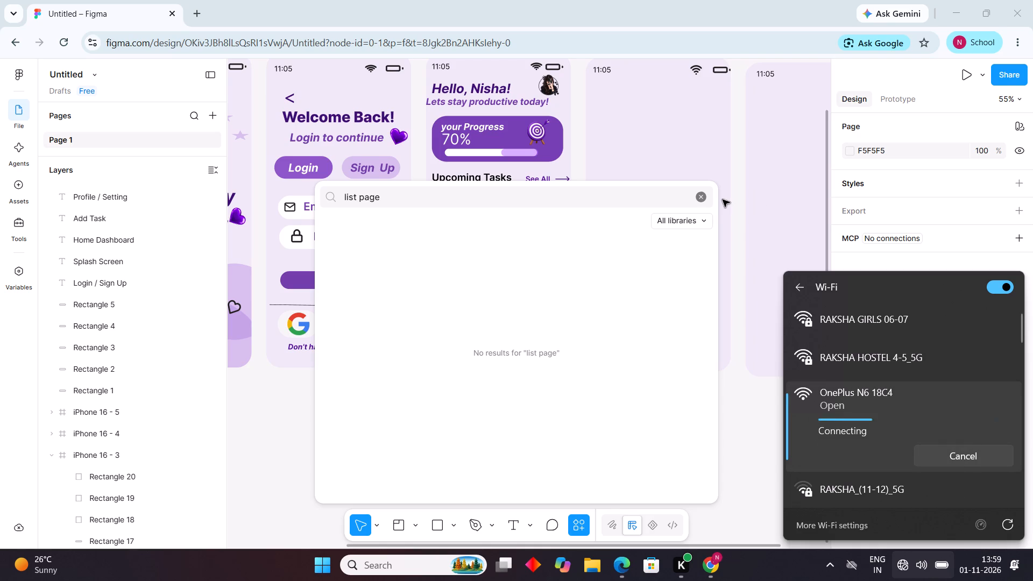
pyautogui.click(773, 448)
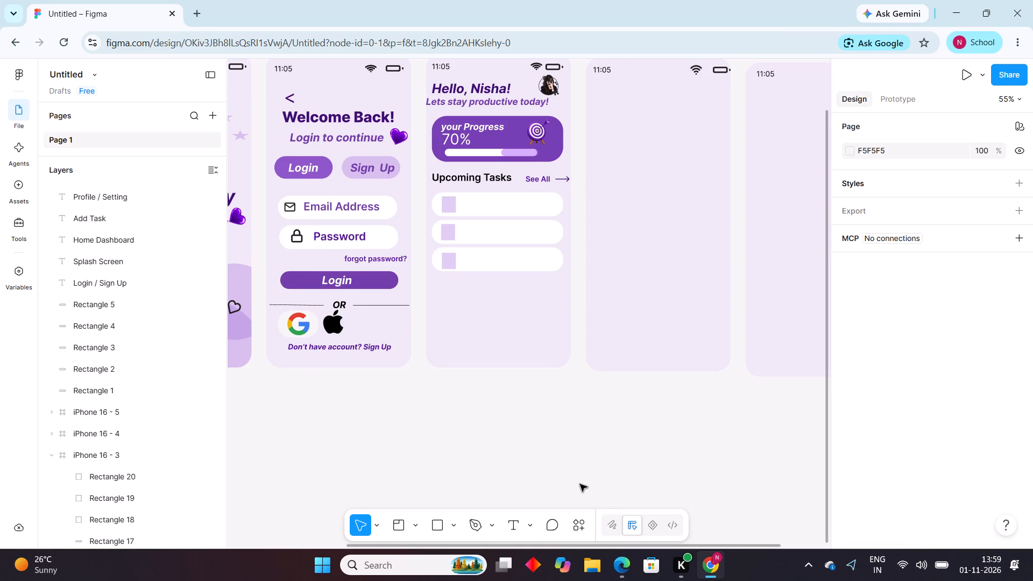
# Reopen the asset search and search all libraries for "list page" again.
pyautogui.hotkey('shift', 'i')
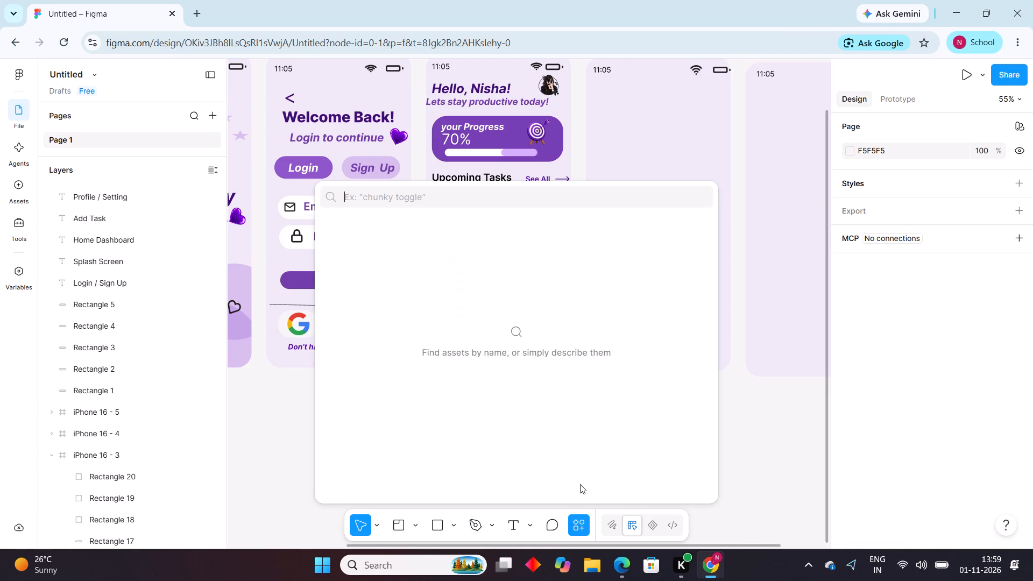
pyautogui.click(373, 196)
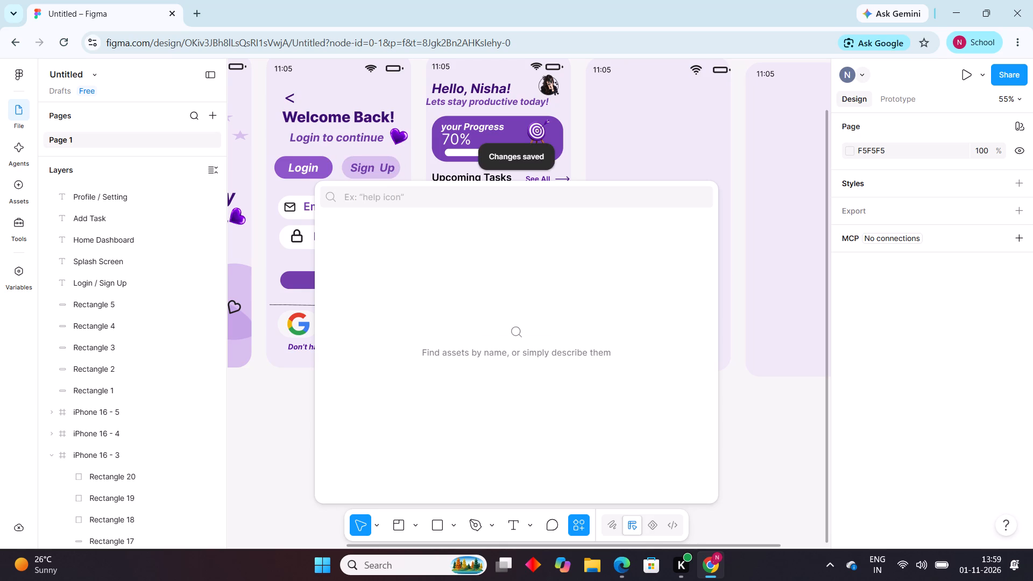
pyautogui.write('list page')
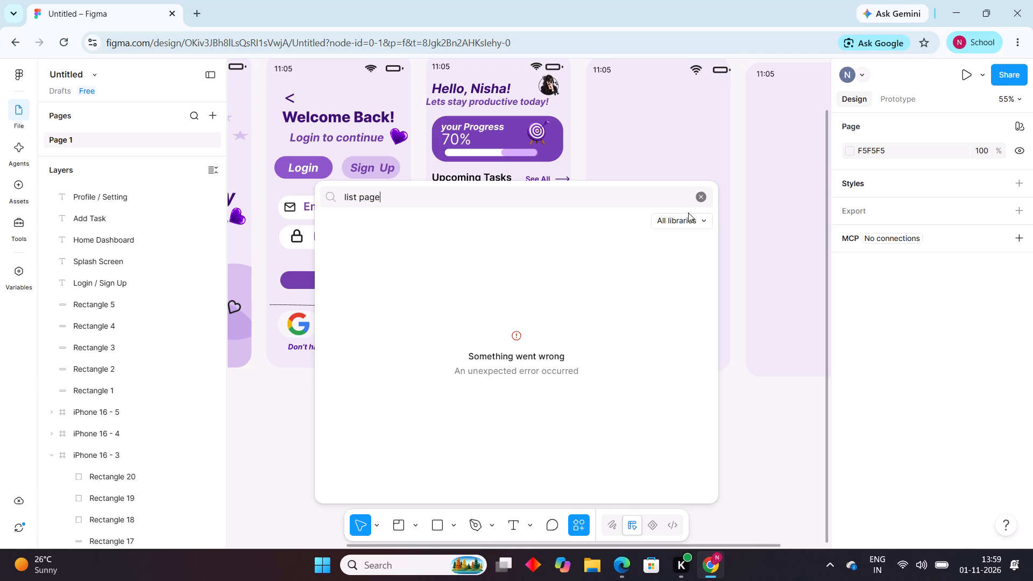
# Replace the asset query with a search for "list page", and clear it.
pyautogui.click(696, 200)
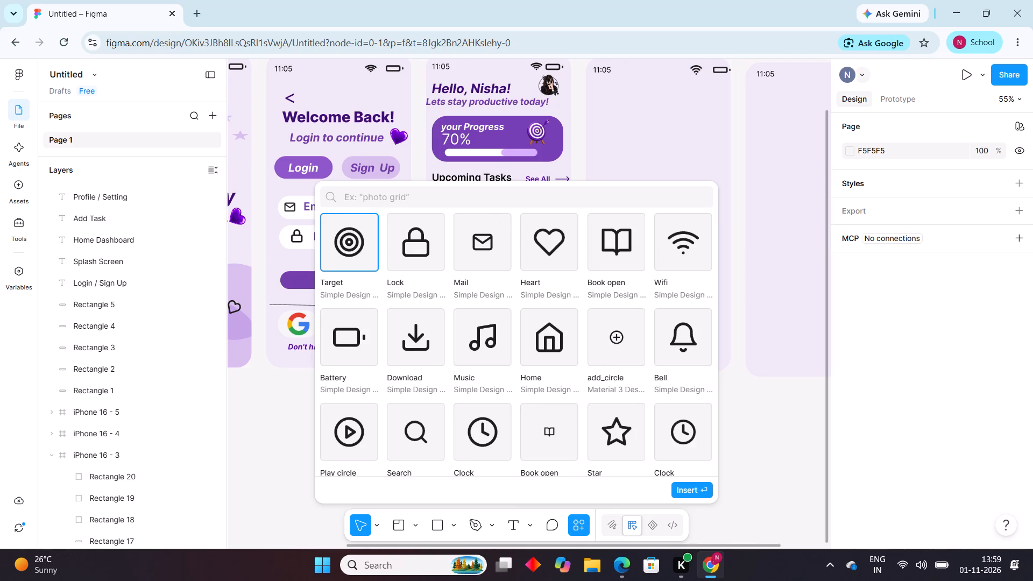
pyautogui.click(453, 198)
pyautogui.write('list')
pyautogui.press('space')
pyautogui.write('page')
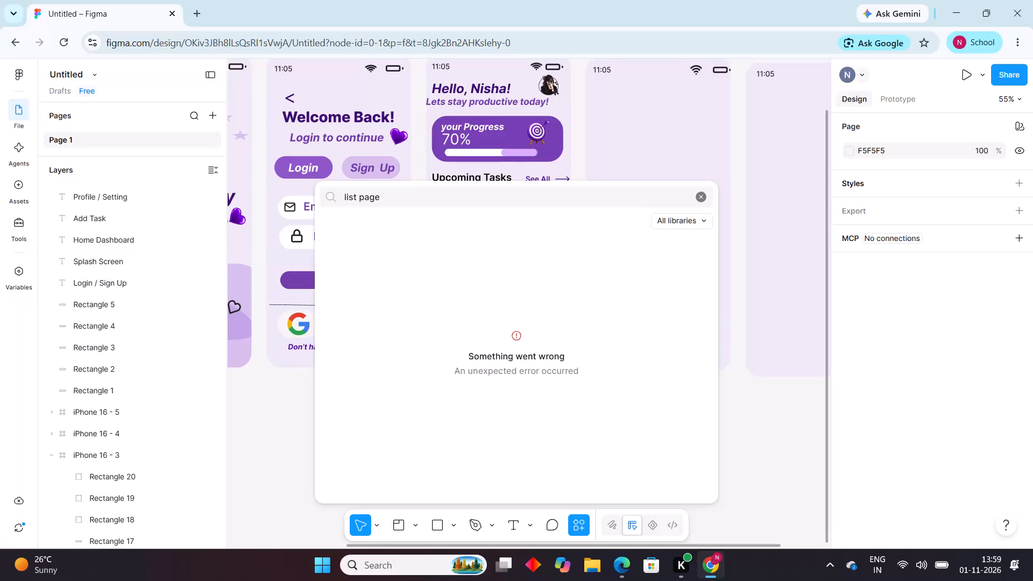
pyautogui.press('BackSpace')
pyautogui.press('BackSpace')
pyautogui.press('BackSpace')
pyautogui.press('BackSpace')
pyautogui.press('BackSpace')
pyautogui.press('BackSpace')
pyautogui.press('BackSpace')
pyautogui.press('BackSpace')
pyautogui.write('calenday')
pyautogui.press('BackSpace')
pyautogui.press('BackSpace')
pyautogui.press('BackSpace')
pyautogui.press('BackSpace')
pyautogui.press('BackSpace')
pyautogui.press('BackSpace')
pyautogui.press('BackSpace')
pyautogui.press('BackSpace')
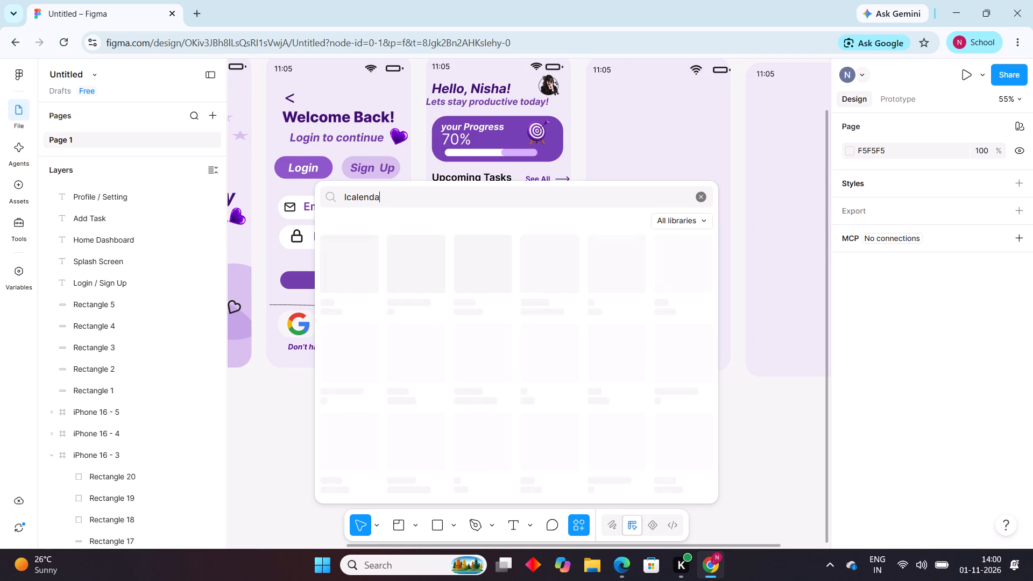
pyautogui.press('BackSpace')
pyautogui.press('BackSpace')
# Search the assets for "calendar" and insert the large Calendar icon from the Simple Design System.
pyautogui.click(398, 281)
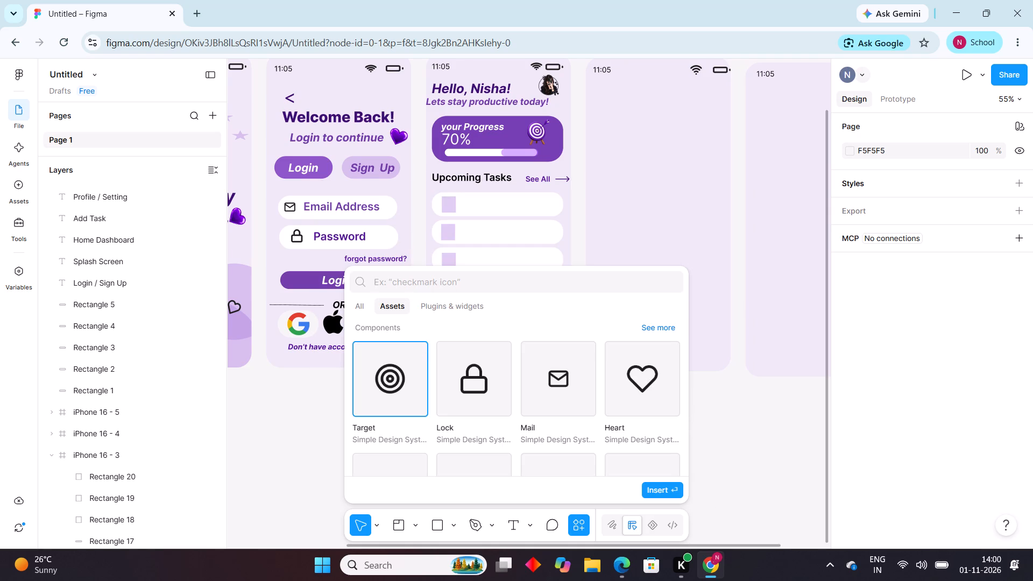
pyautogui.write('cal')
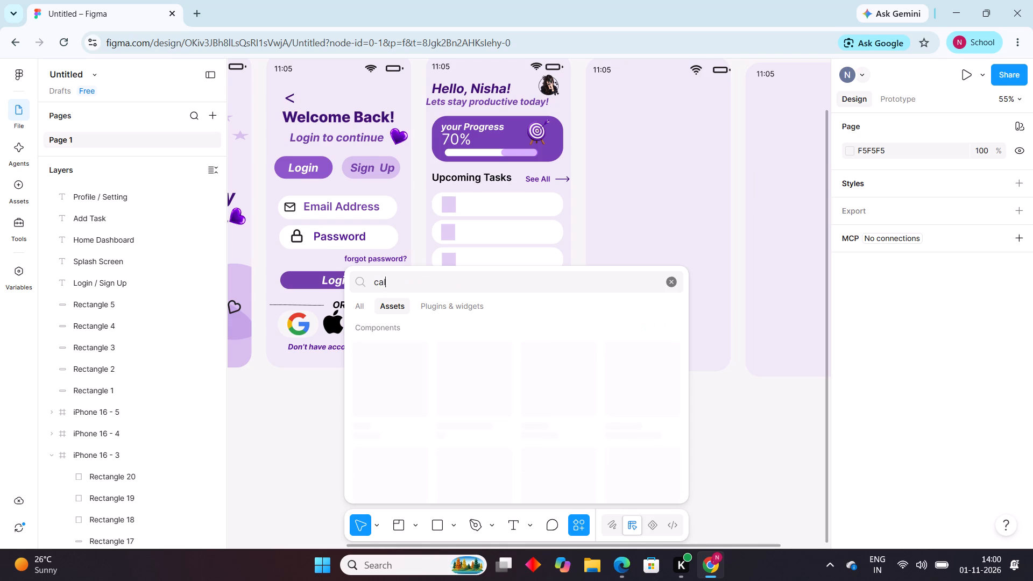
pyautogui.write('endar')
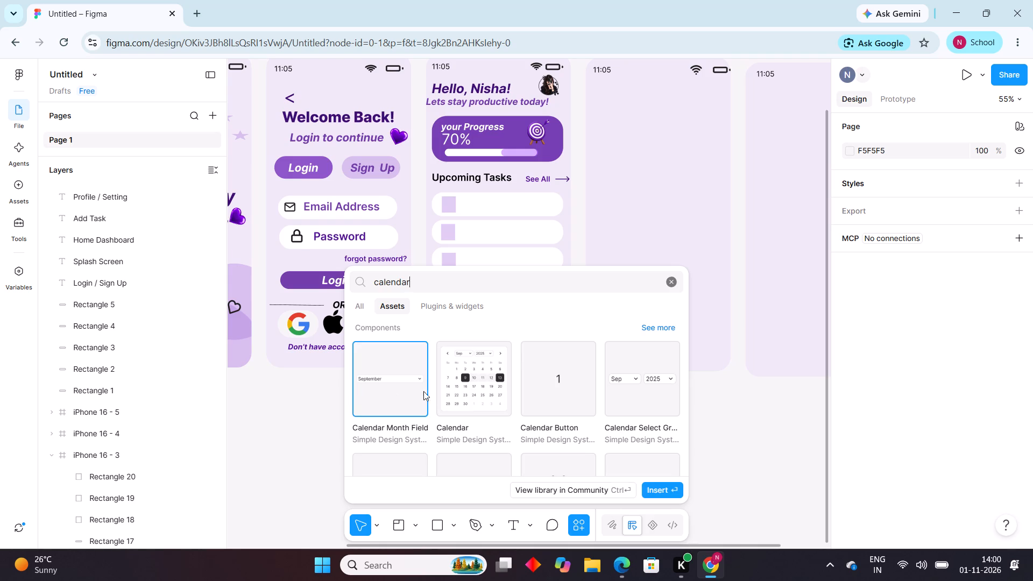
pyautogui.scroll(-1, 455, 392)
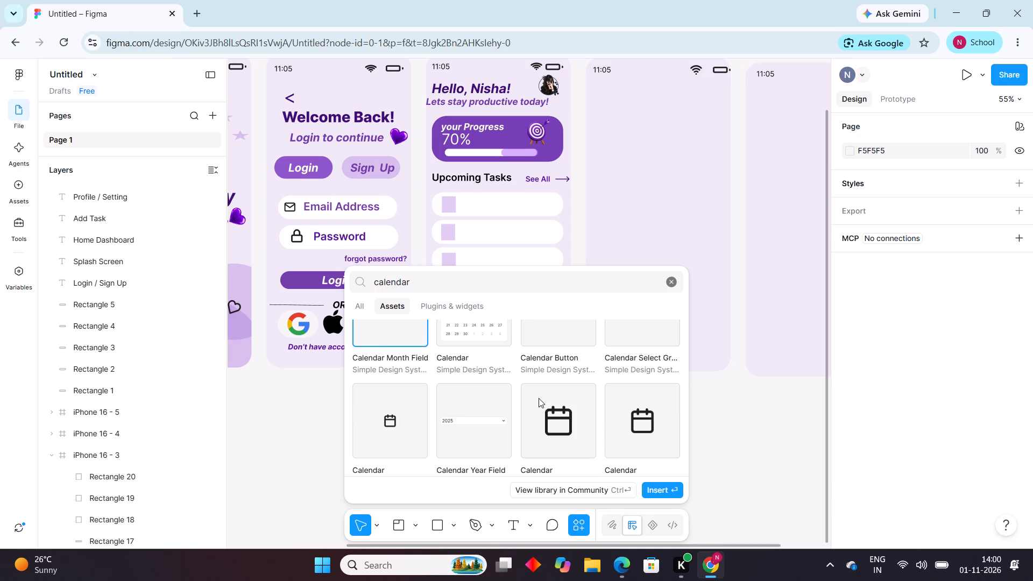
pyautogui.click(560, 419)
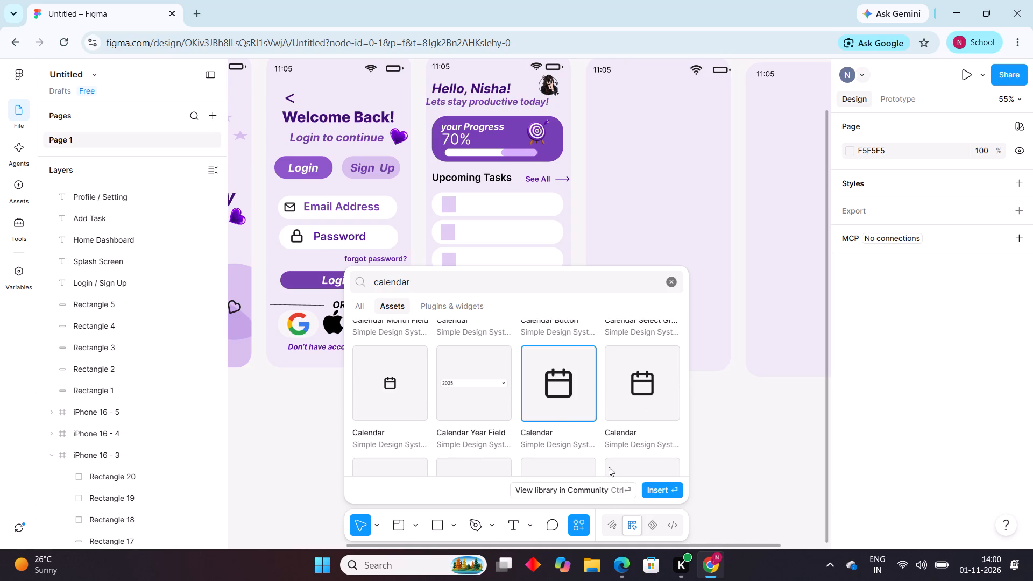
pyautogui.click(667, 493)
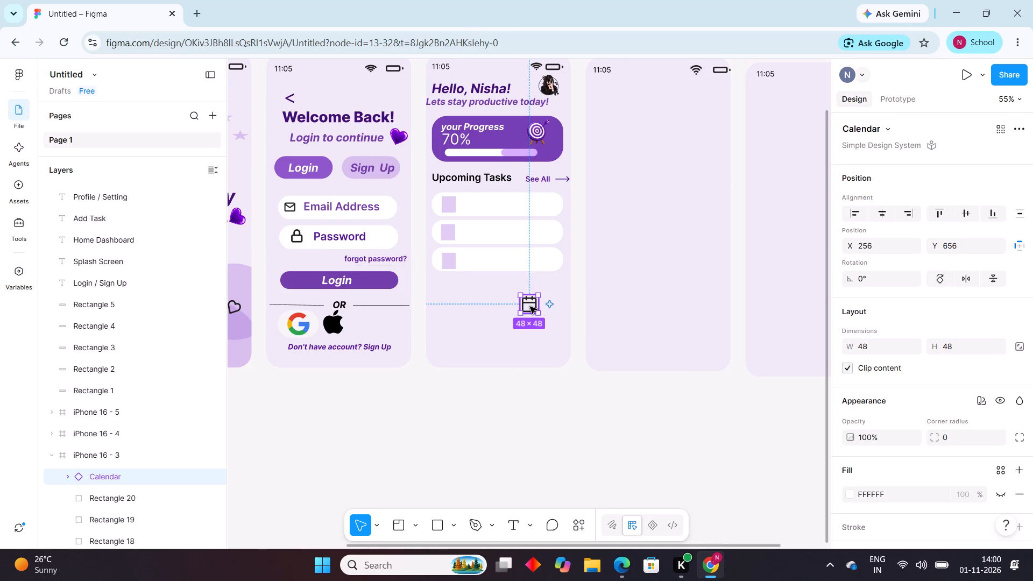
# Move the Calendar icon into the top task card beside the purple tile and shrink it to about 34 × 24.
pyautogui.moveTo(530, 307); pyautogui.dragTo(471, 191)
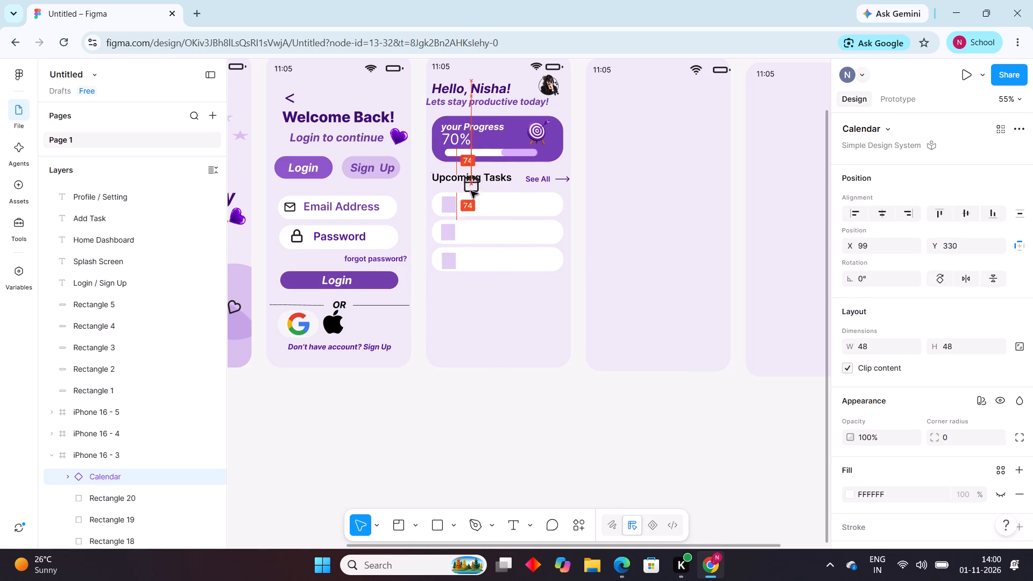
pyautogui.moveTo(471, 191); pyautogui.dragTo(468, 206)
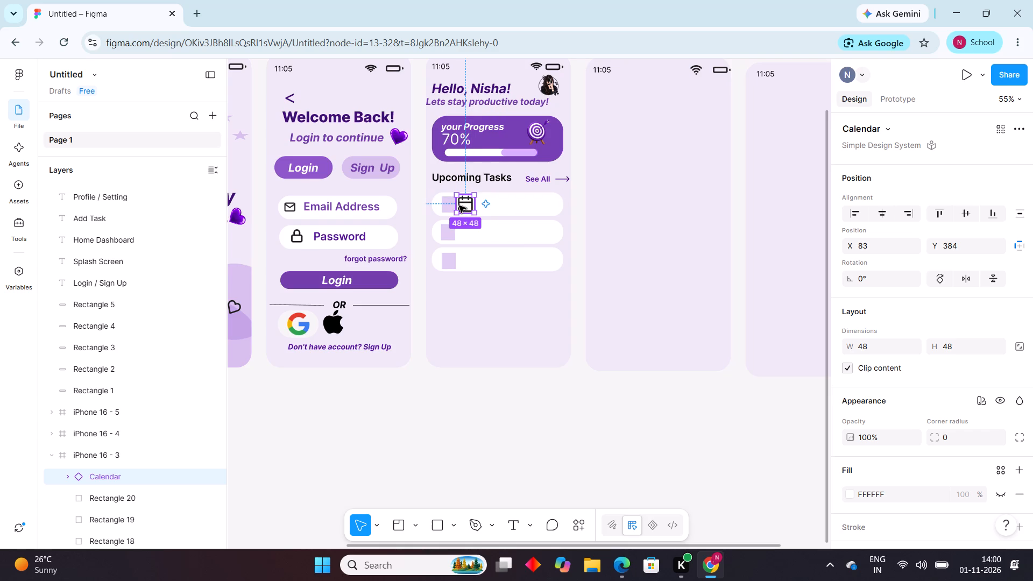
pyautogui.moveTo(456, 205); pyautogui.dragTo(461, 207)
pyautogui.moveTo(468, 193); pyautogui.dragTo(468, 194)
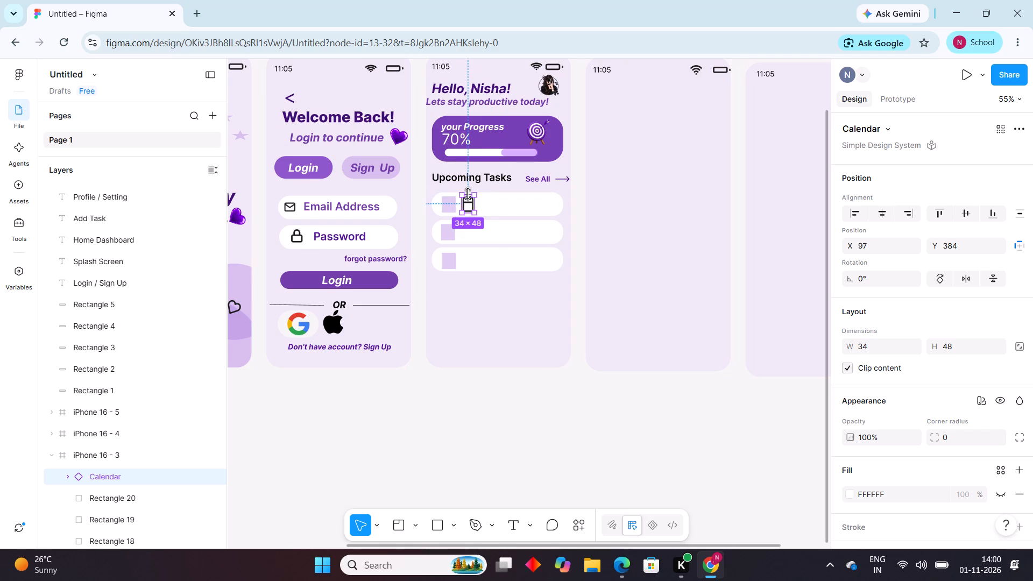
pyautogui.moveTo(468, 194); pyautogui.dragTo(468, 201)
pyautogui.moveTo(469, 198); pyautogui.dragTo(470, 204)
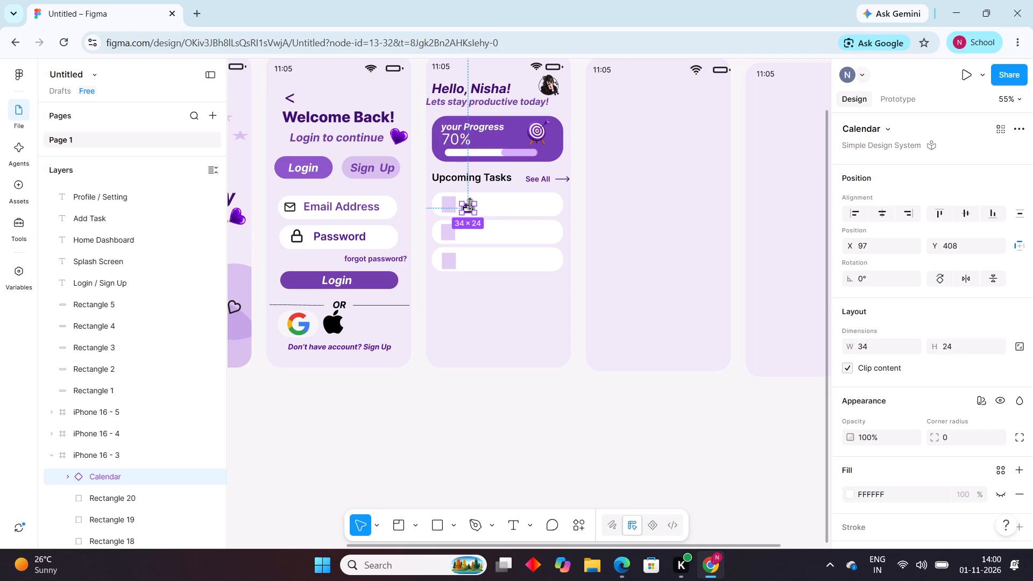
pyautogui.moveTo(470, 204); pyautogui.dragTo(470, 203)
pyautogui.click(528, 401)
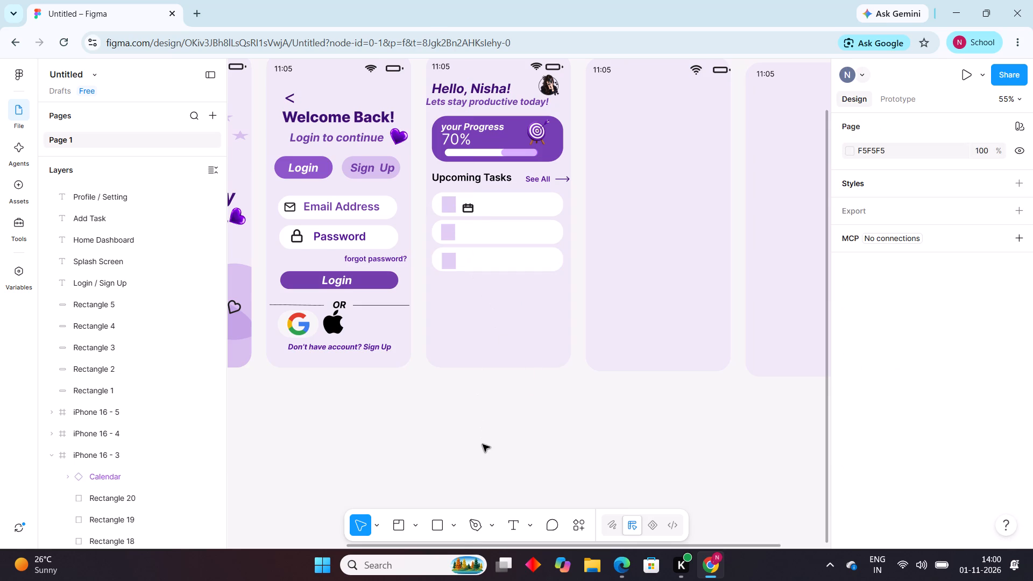
# Add a text reading "Asssisment" in the top task card, just above the calendar icon.
pyautogui.click(528, 530)
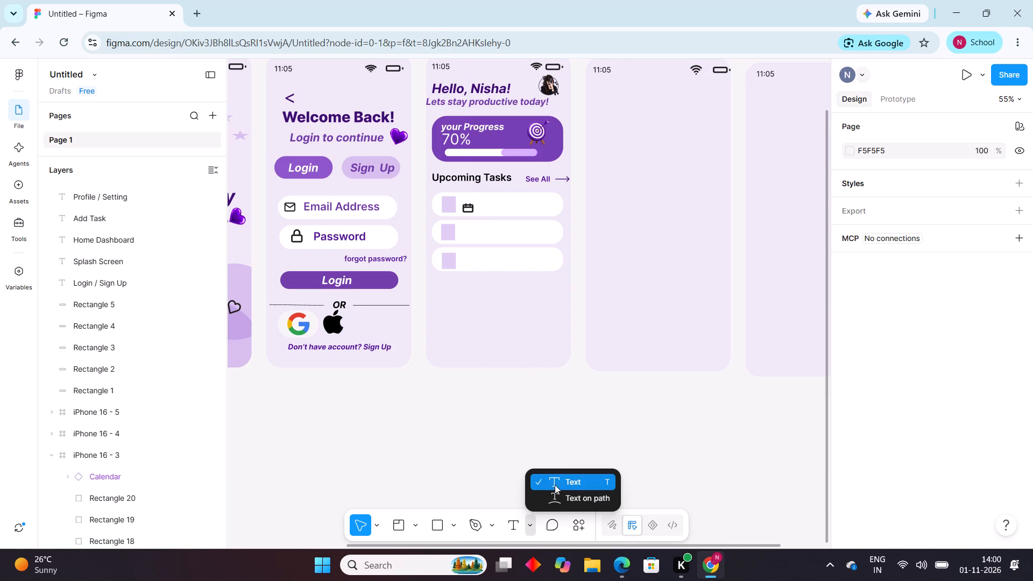
pyautogui.click(559, 481)
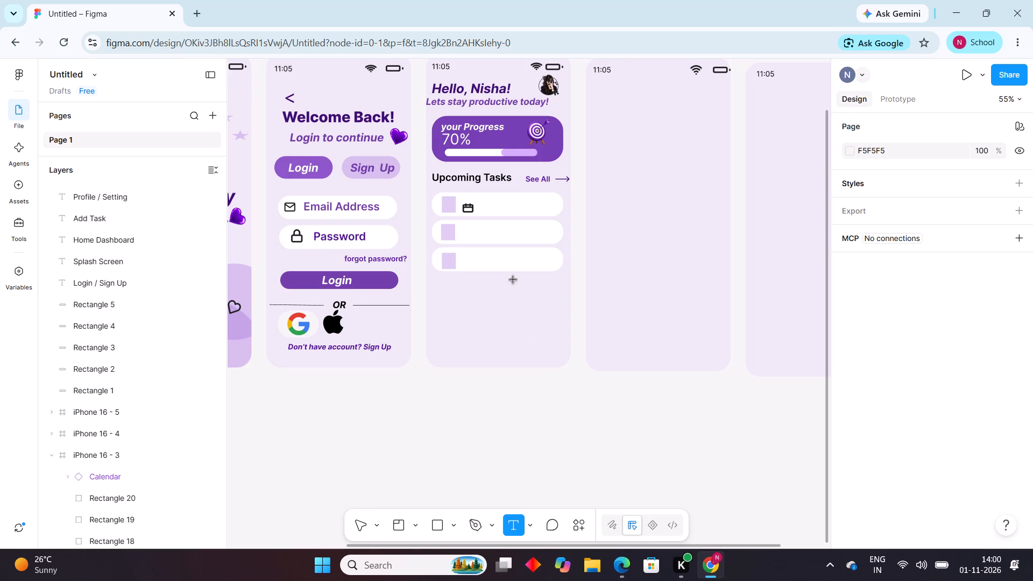
pyautogui.click(463, 199)
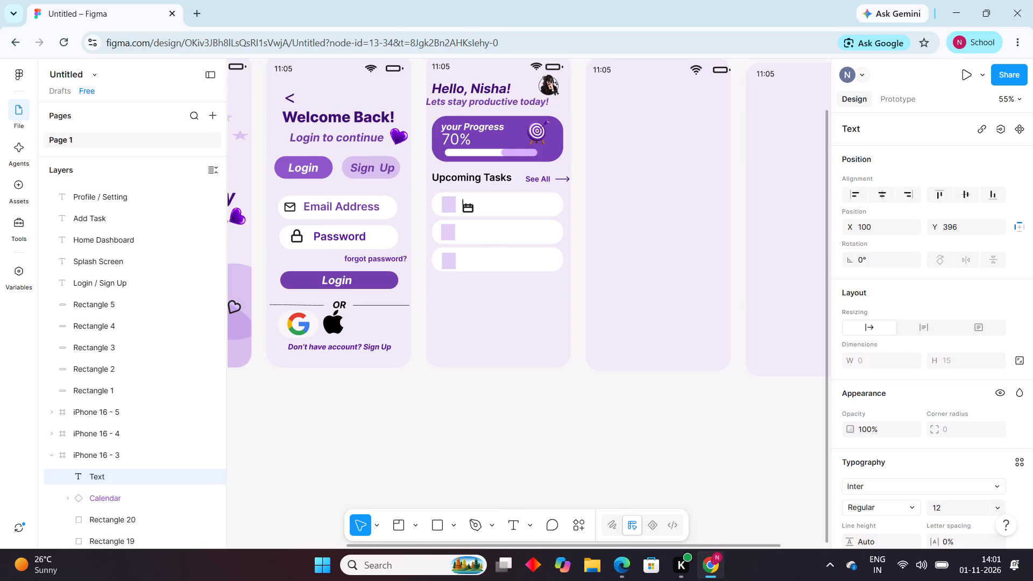
pyautogui.write('Asss')
pyautogui.write('is')
pyautogui.write('ment')
# Insert "Math" in front of "Asssisment" in the top task card's text.
pyautogui.press('Left')
pyautogui.press('Left')
pyautogui.press('Left')
pyautogui.press('Left')
pyautogui.press('Left')
pyautogui.press('Left')
pyautogui.press('Left')
pyautogui.press('Left')
pyautogui.press('Left')
pyautogui.press('Left')
pyautogui.press('space')
pyautogui.write('Math')
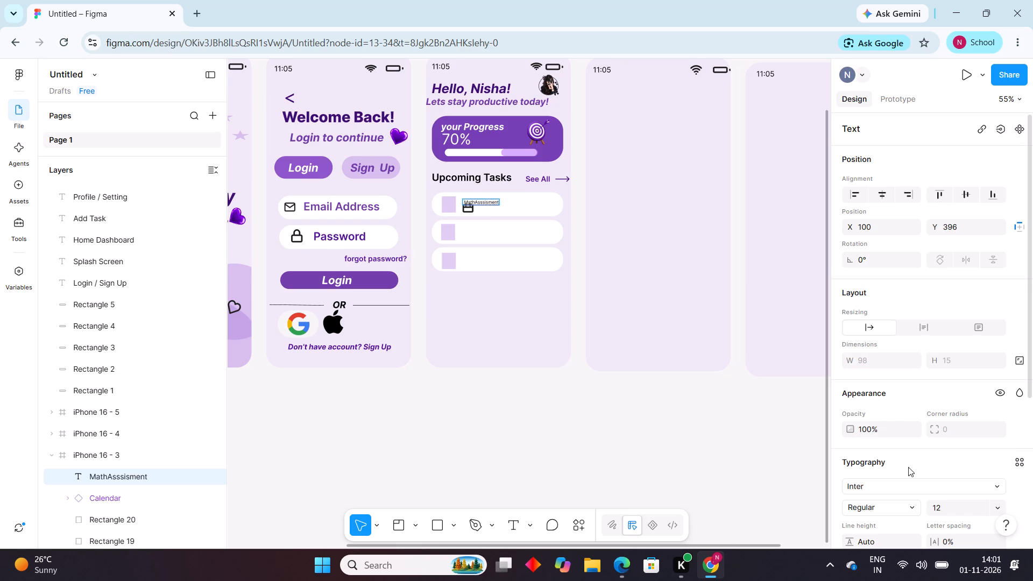
# Set the font size to 25 for the top task card's text.
pyautogui.click(945, 500)
pyautogui.press('BackSpace')
pyautogui.press('2')
pyautogui.press('5')
pyautogui.press('Return')
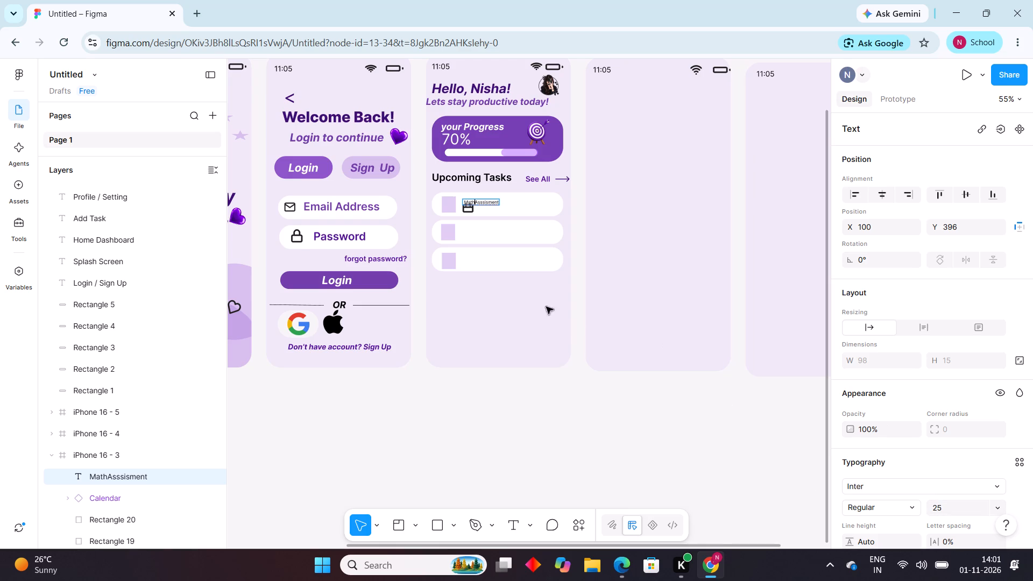
# Set the font size of all the "MathAsssisment" characters in the top task card to 25.
pyautogui.moveTo(464, 202); pyautogui.dragTo(532, 192)
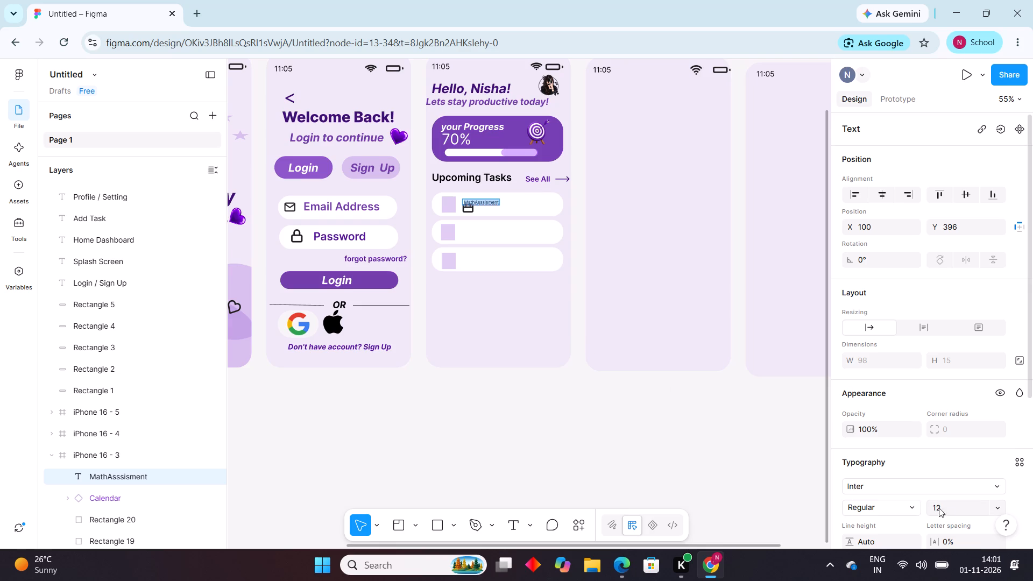
pyautogui.click(951, 507)
pyautogui.press('BackSpace')
pyautogui.write('25')
pyautogui.press('Return')
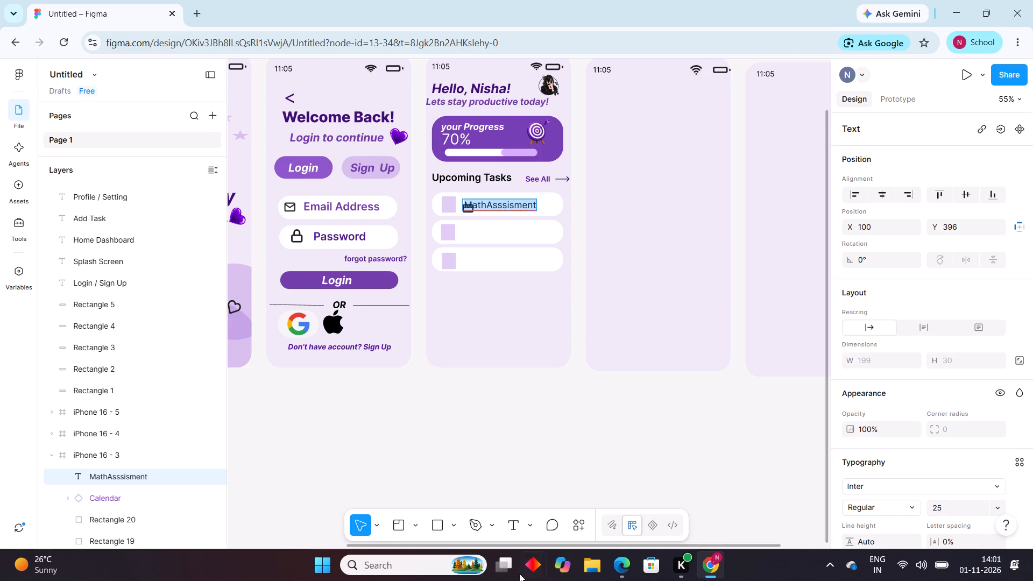
pyautogui.click(563, 415)
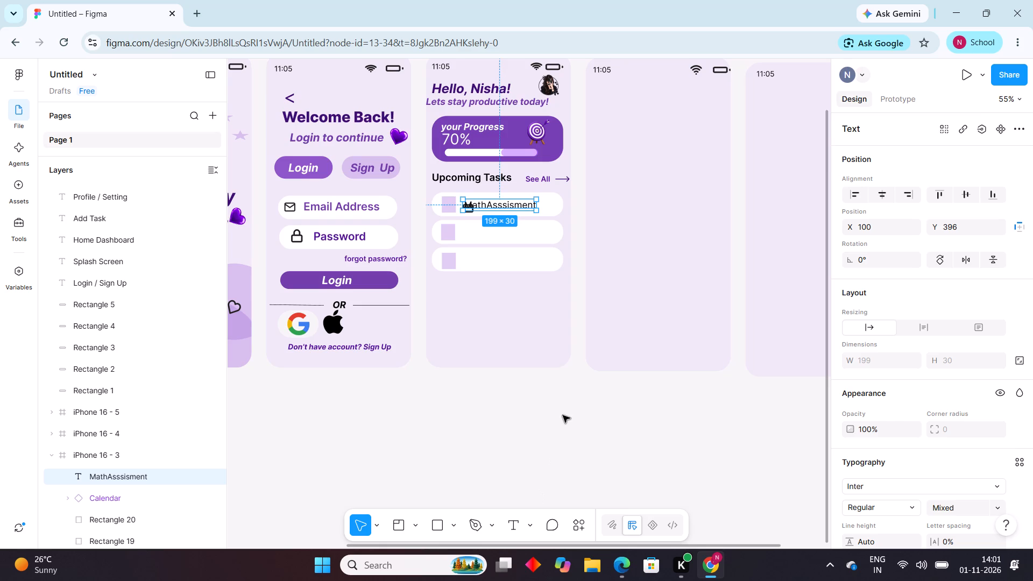
pyautogui.click(545, 424)
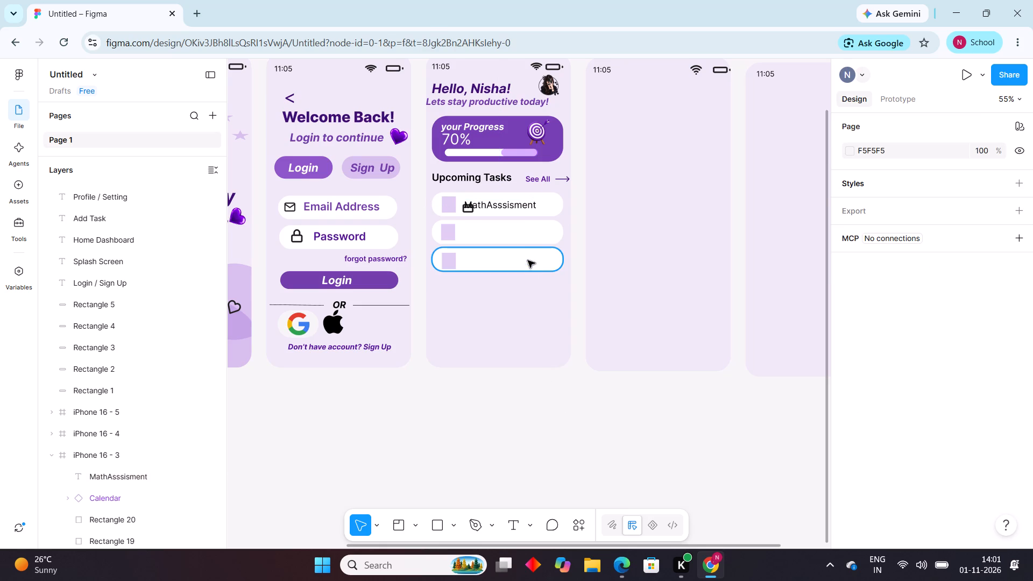
# Move the "MathAsssisment" text up to about Y 380 so it sits above the calendar icon.
pyautogui.moveTo(510, 204); pyautogui.dragTo(510, 195)
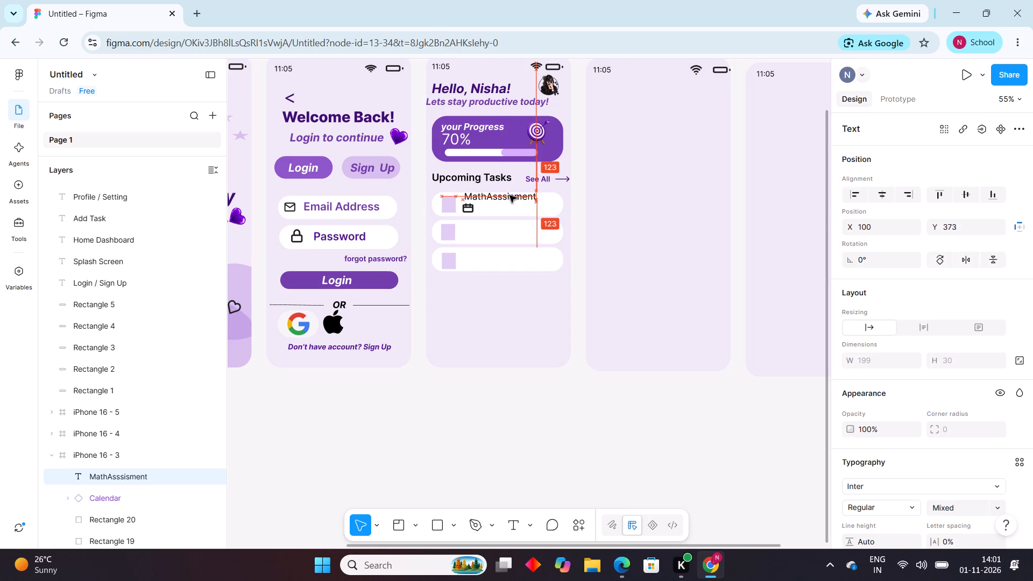
pyautogui.moveTo(510, 195); pyautogui.dragTo(510, 197)
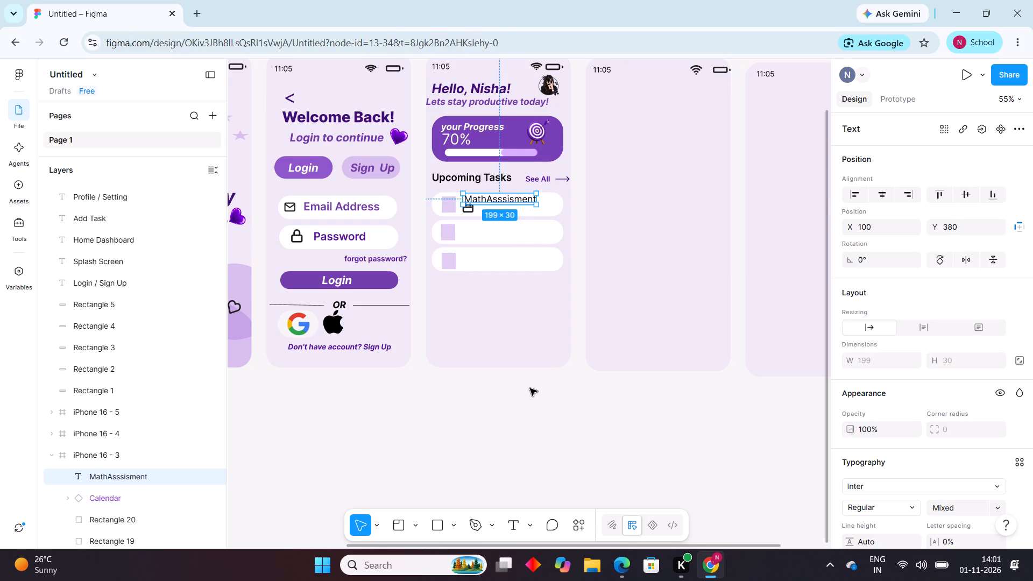
pyautogui.click(529, 388)
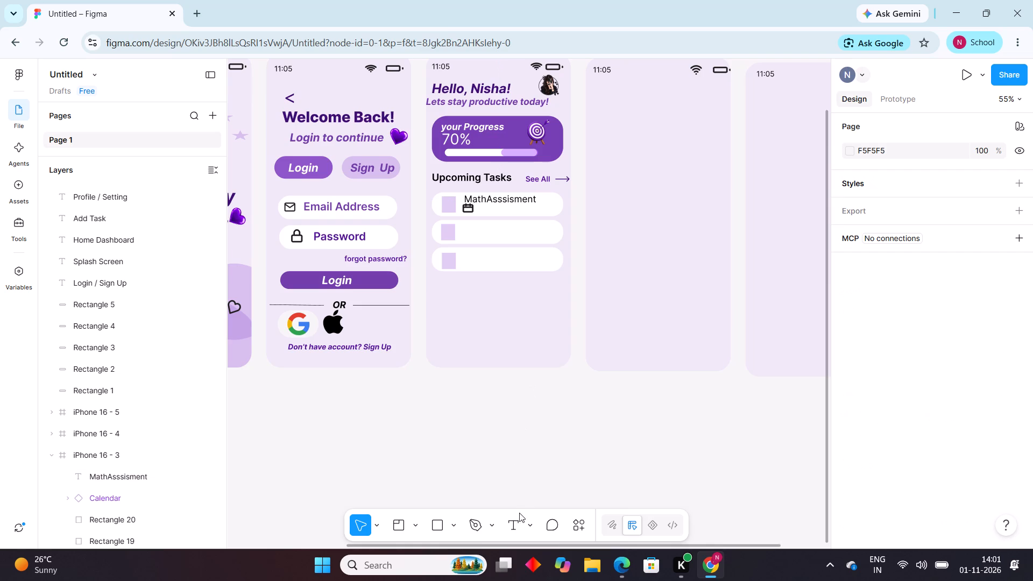
# Add a text reading "pyhon practice" on the empty canvas below the phone frames.
pyautogui.moveTo(527, 523); pyautogui.dragTo(567, 477)
pyautogui.click(567, 477)
pyautogui.write('pyh')
pyautogui.write('on')
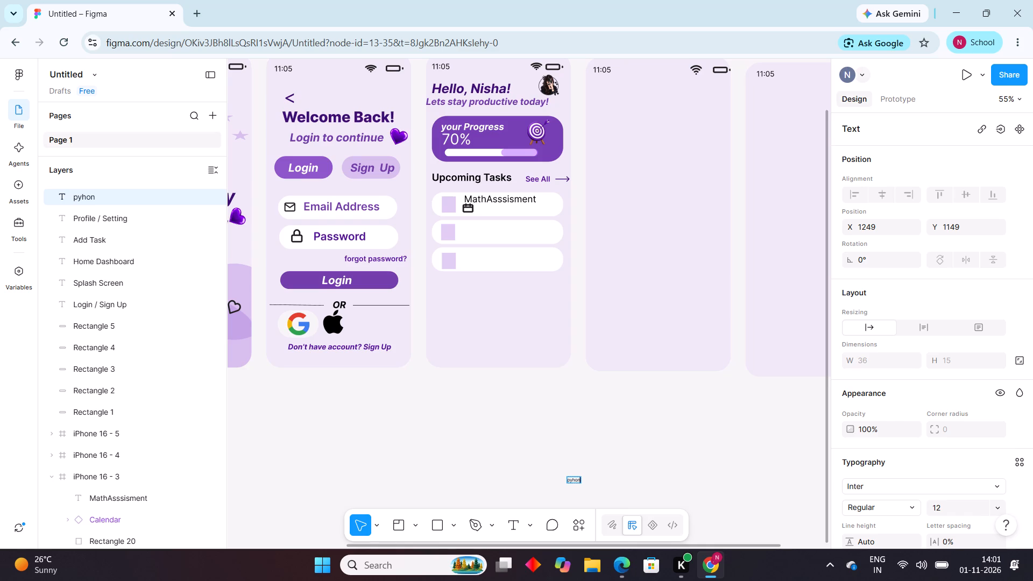
pyautogui.press('s')
pyautogui.press('BackSpace')
pyautogui.press('space')
pyautogui.write('practice')
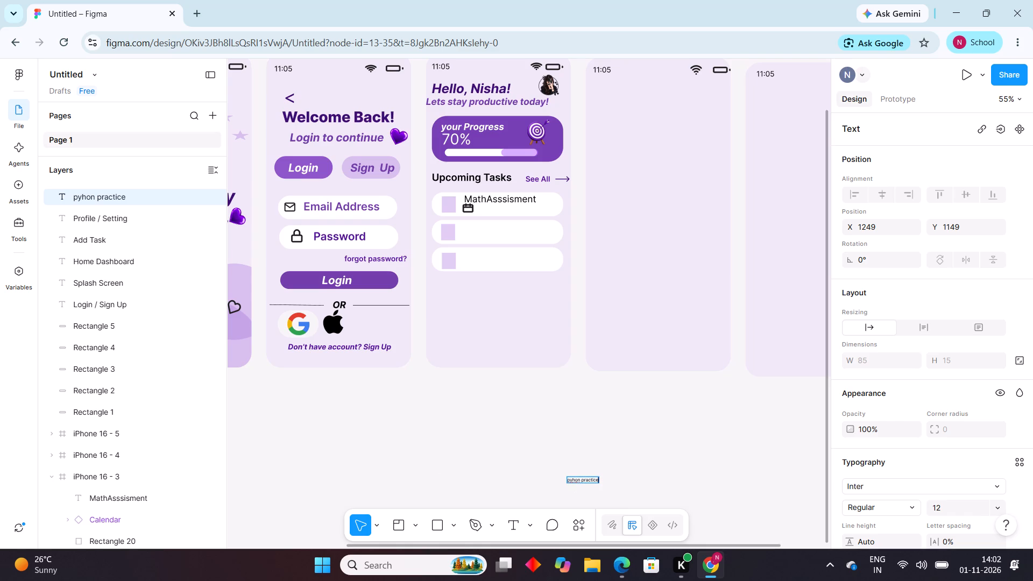
# Set the font size of the "pyhon practice" text to 25.
pyautogui.click(568, 482)
pyautogui.moveTo(568, 482); pyautogui.dragTo(628, 482)
pyautogui.click(954, 505)
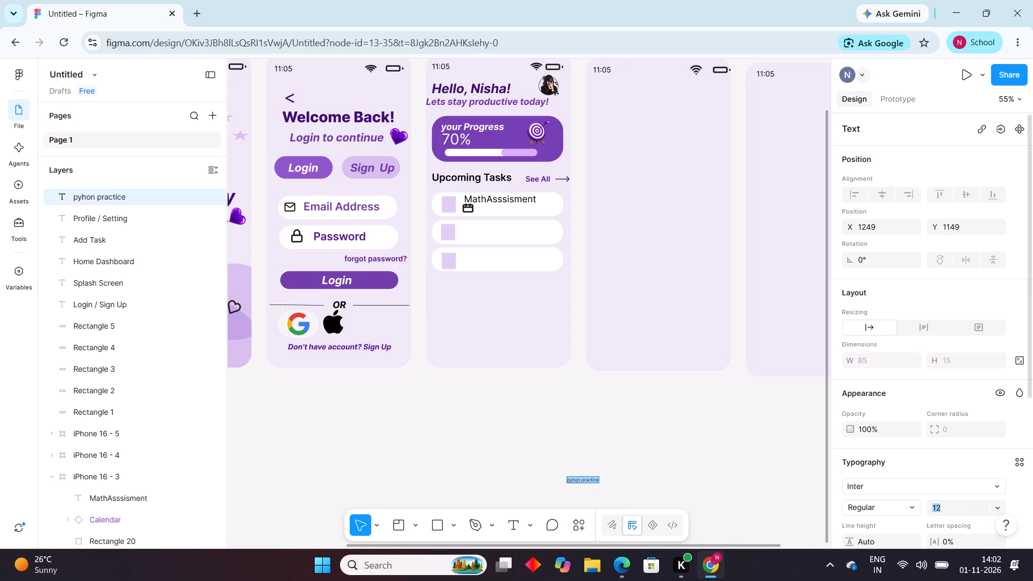
pyautogui.press('BackSpace')
pyautogui.write('25')
pyautogui.press('Return')
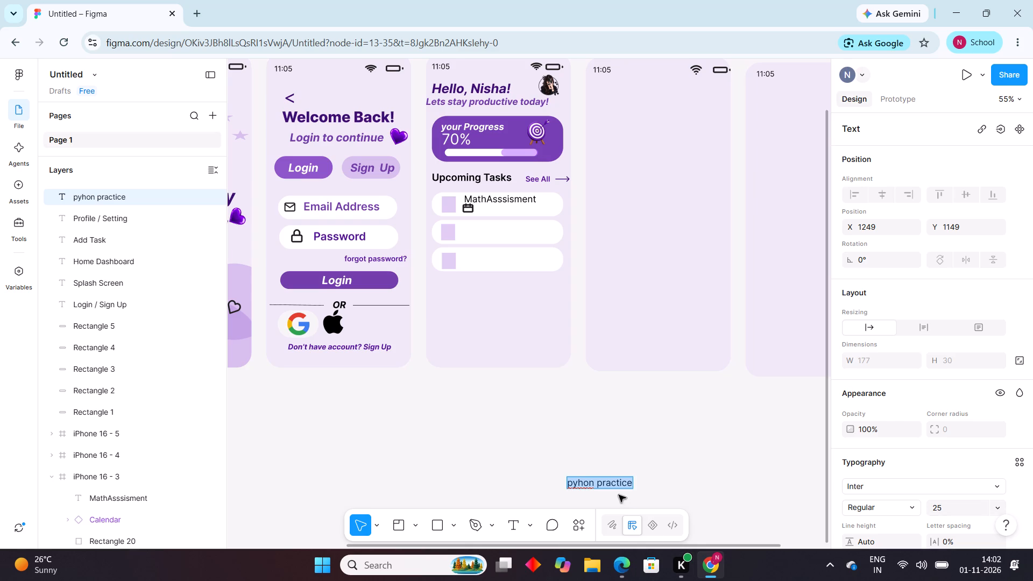
pyautogui.click(706, 475)
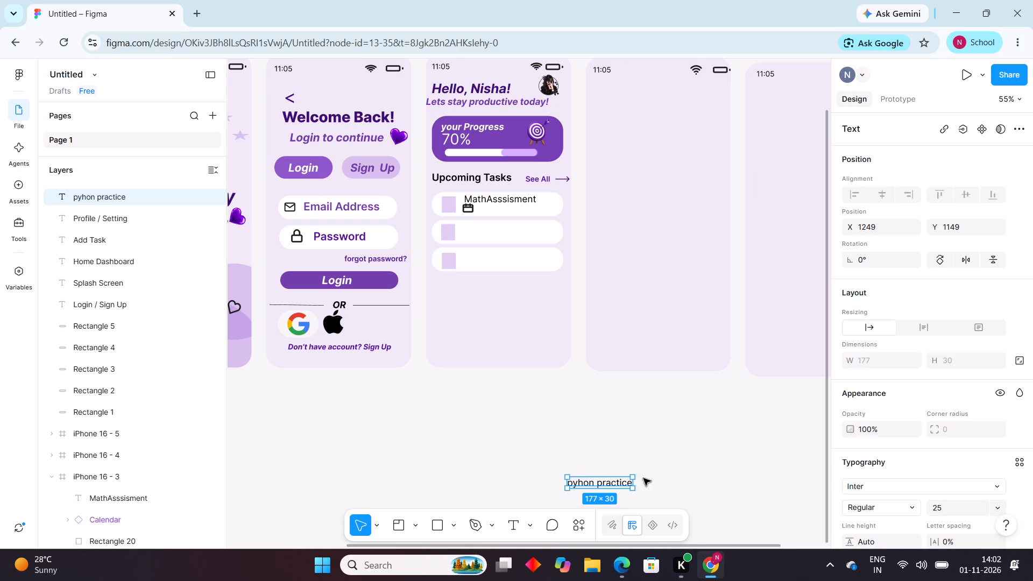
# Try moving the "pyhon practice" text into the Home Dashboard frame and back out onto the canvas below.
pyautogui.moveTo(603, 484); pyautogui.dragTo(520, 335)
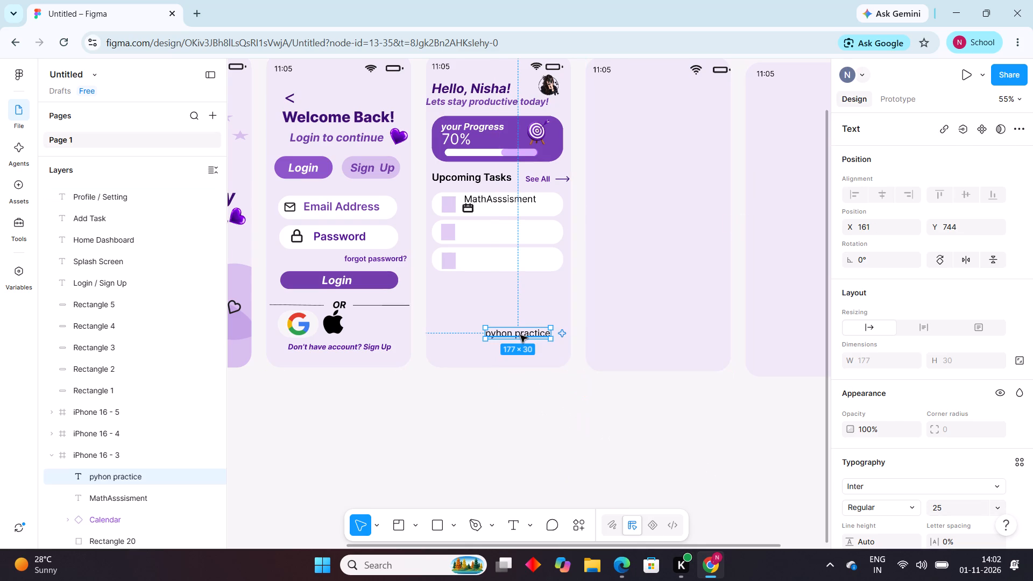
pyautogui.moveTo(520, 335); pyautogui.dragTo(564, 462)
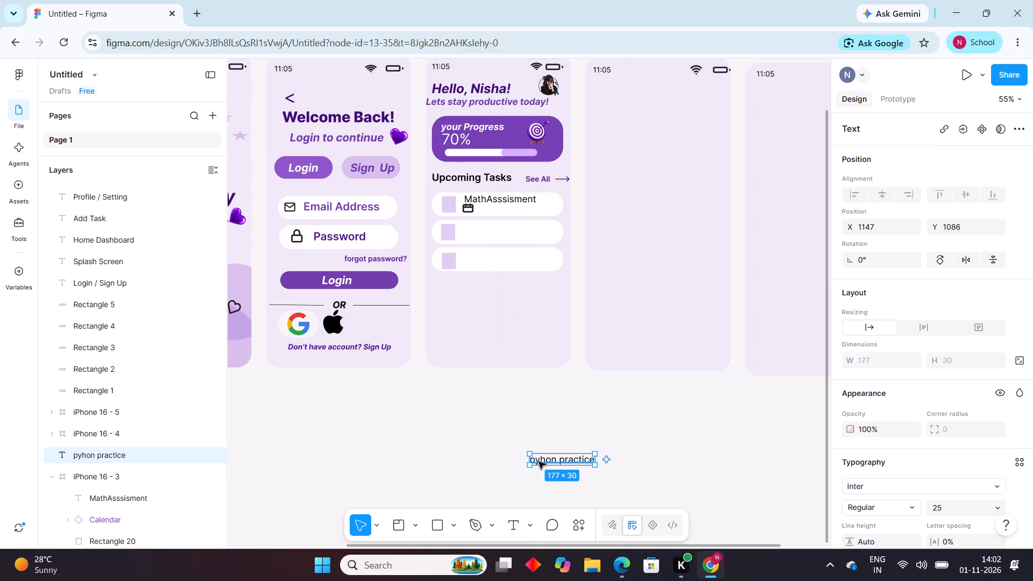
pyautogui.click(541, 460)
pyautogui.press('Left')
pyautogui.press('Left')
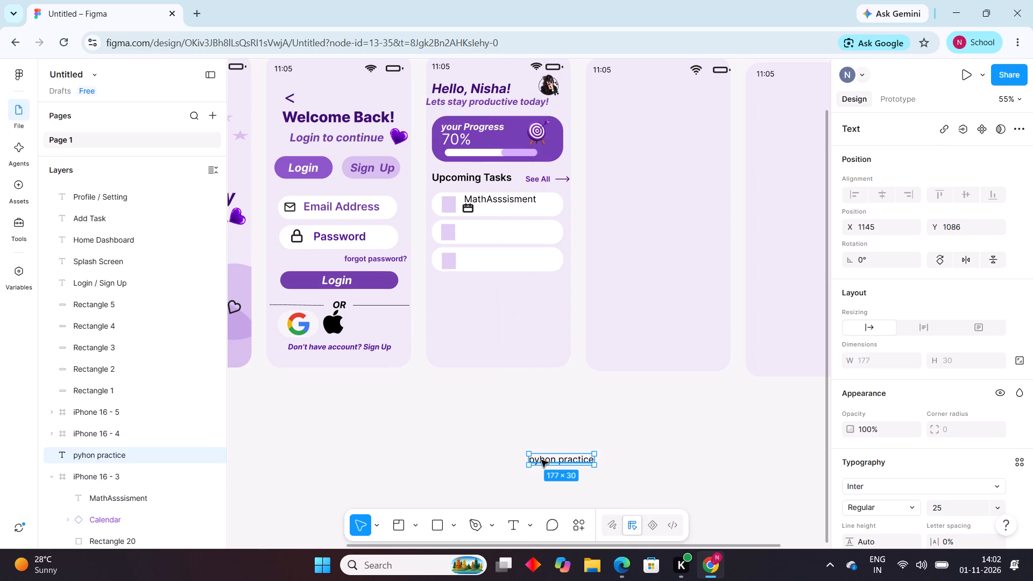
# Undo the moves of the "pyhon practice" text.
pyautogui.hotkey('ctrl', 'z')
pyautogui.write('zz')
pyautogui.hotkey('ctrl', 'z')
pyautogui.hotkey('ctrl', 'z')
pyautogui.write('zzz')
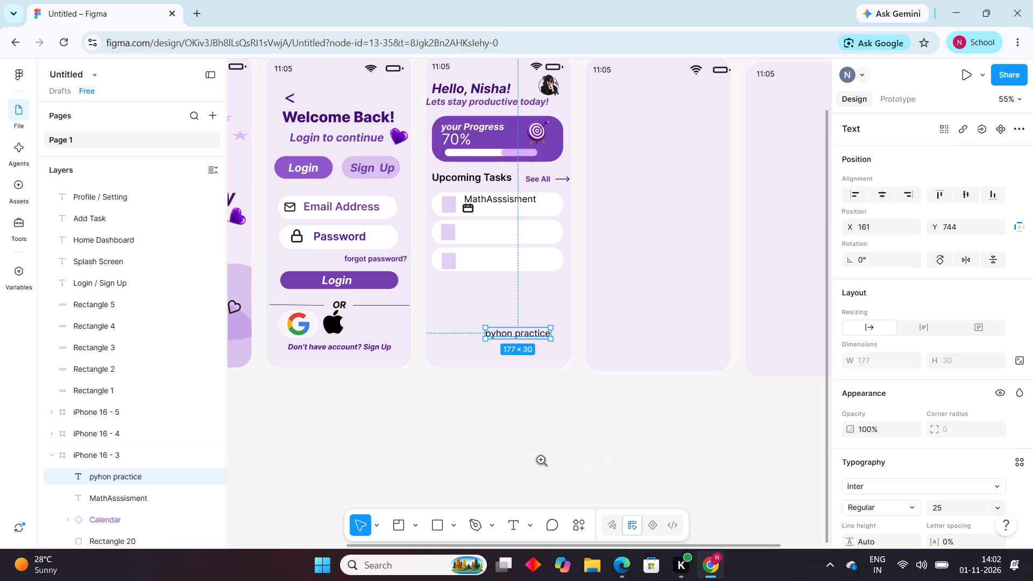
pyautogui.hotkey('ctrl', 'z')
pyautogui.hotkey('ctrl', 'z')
# Replace the wording of the misspelled text on the canvas with "python practice".
pyautogui.press('z')
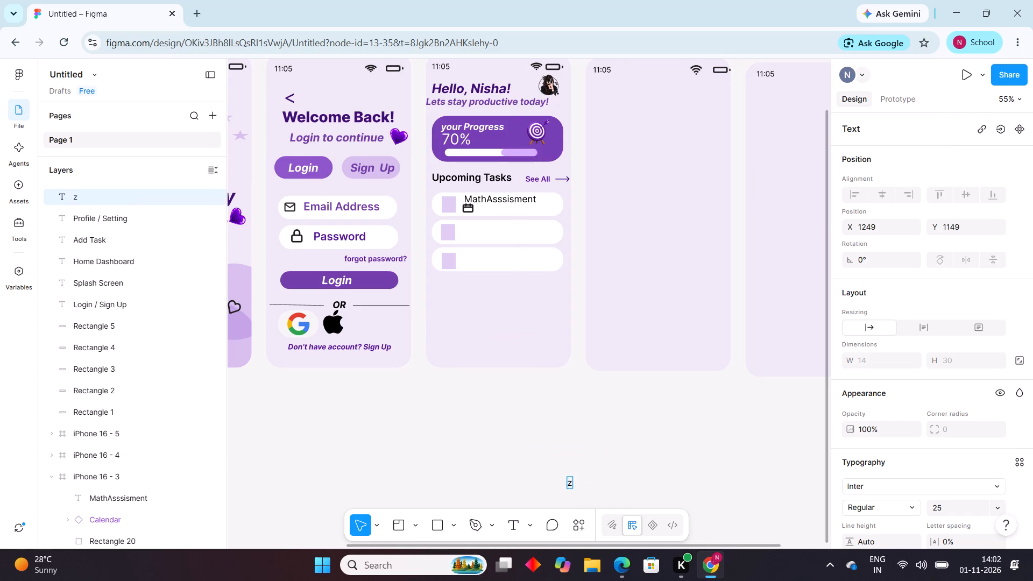
pyautogui.press('BackSpace')
pyautogui.write('py')
pyautogui.write('thon')
pyautogui.press('space')
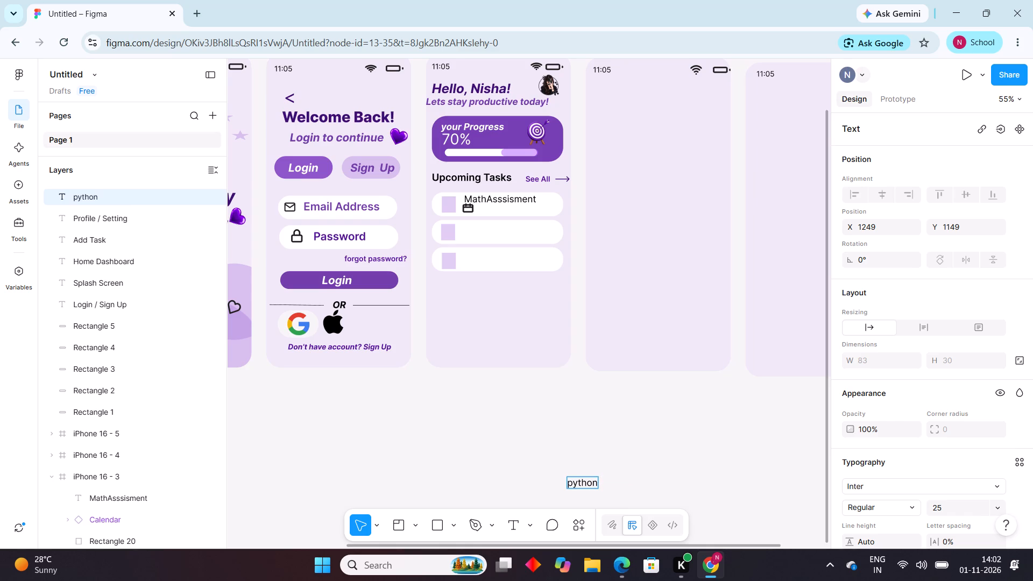
pyautogui.write('pr')
pyautogui.write('acti')
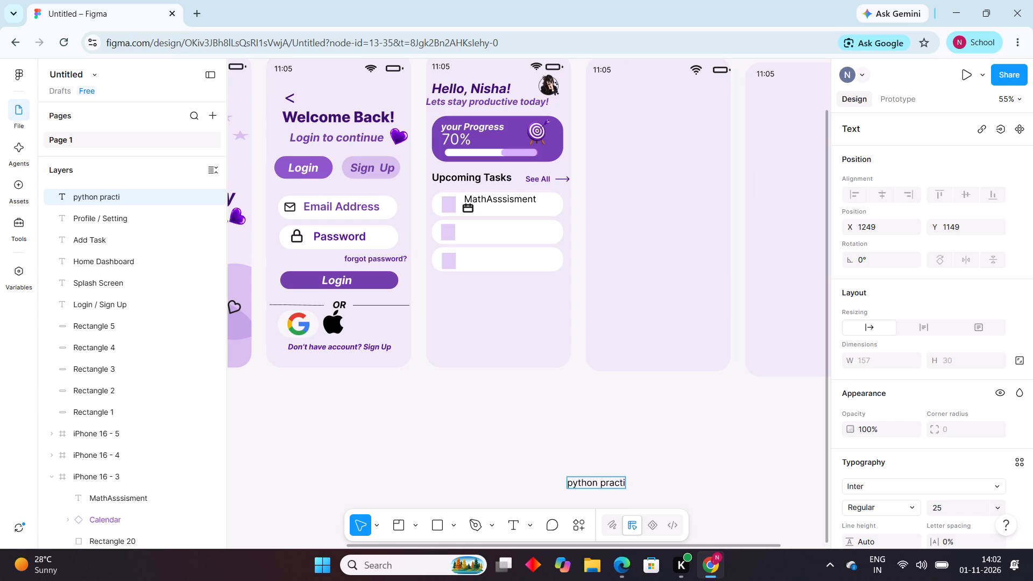
pyautogui.write('ce')
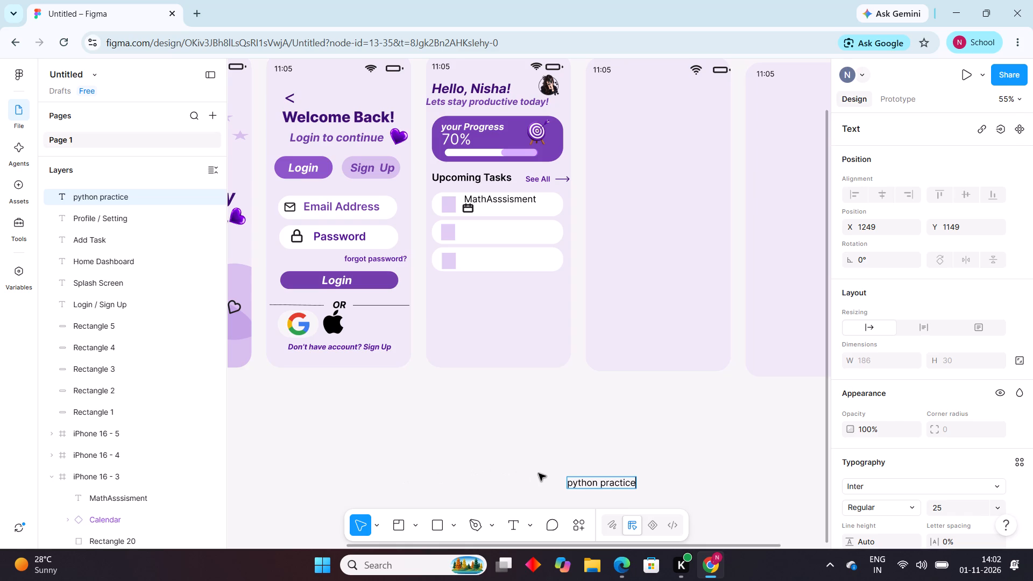
pyautogui.click(539, 473)
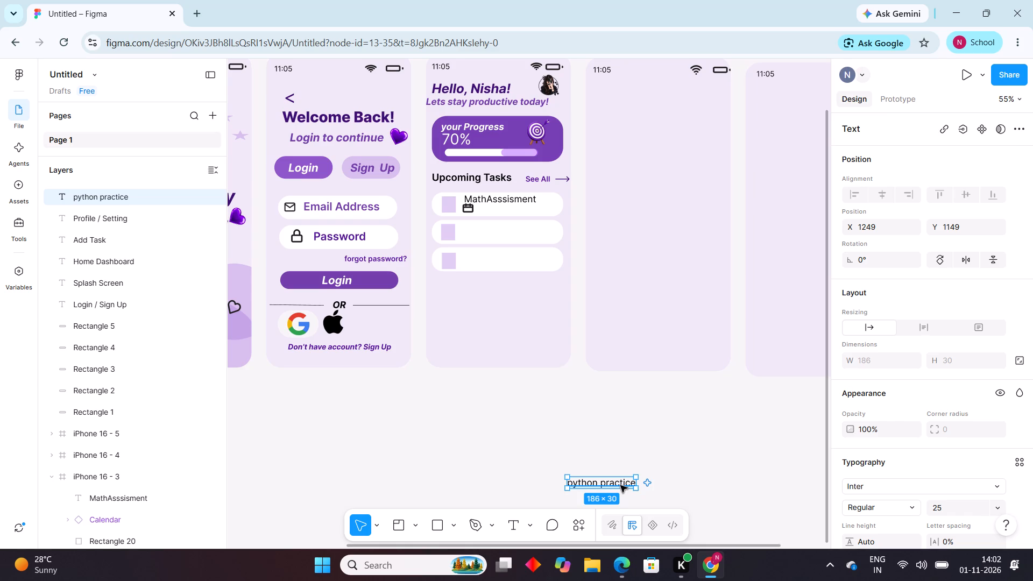
# Move the "python practice" text into the second task card beside its purple tile, at about X 107, Y 452.
pyautogui.moveTo(604, 479); pyautogui.dragTo(567, 405)
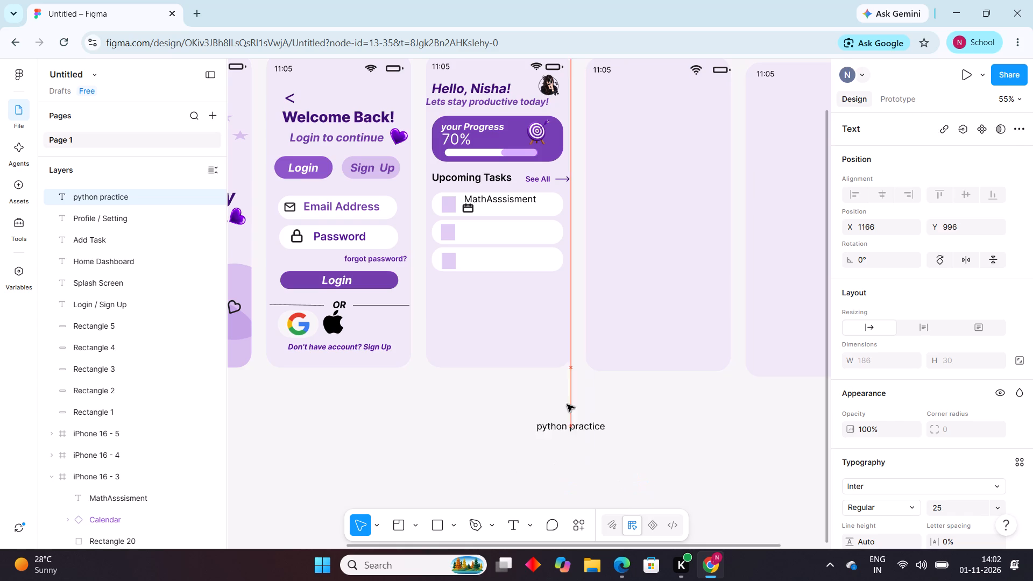
pyautogui.moveTo(567, 405); pyautogui.dragTo(532, 253)
pyautogui.moveTo(528, 258); pyautogui.dragTo(527, 256)
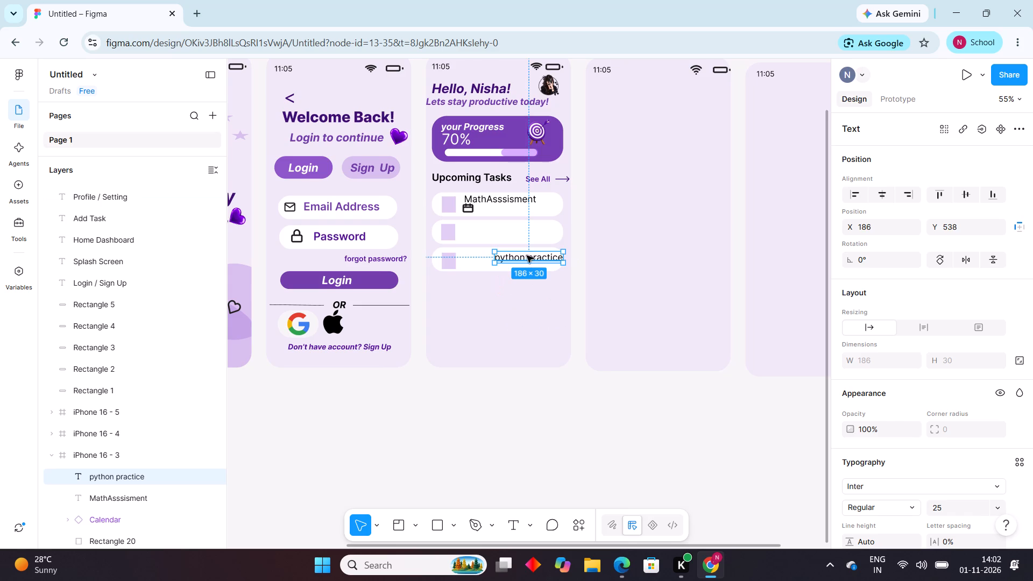
pyautogui.moveTo(527, 256); pyautogui.dragTo(496, 223)
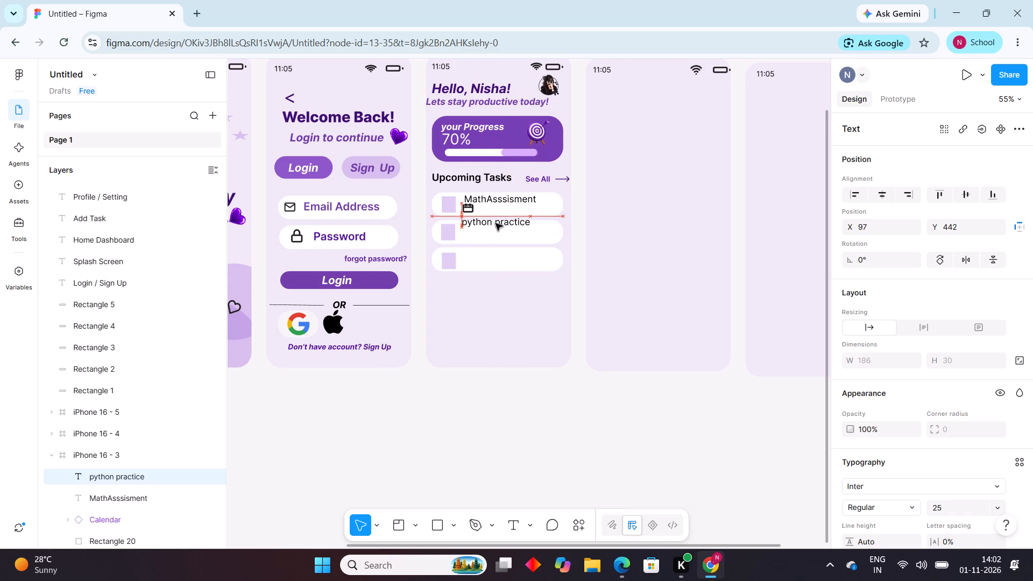
pyautogui.moveTo(496, 223); pyautogui.dragTo(499, 226)
pyautogui.click(560, 401)
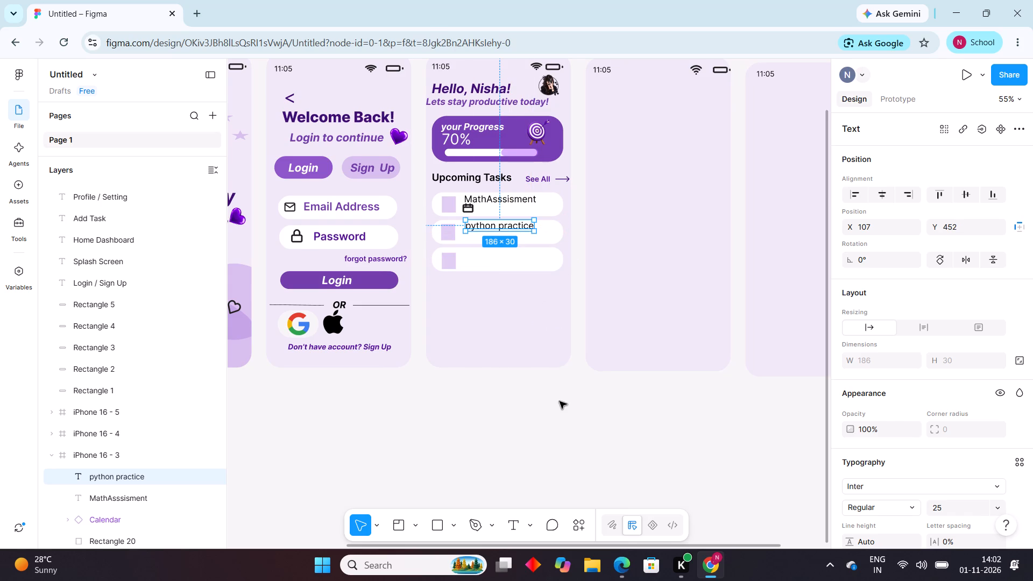
# Duplicate the first task card's calendar icon and place the copy under "python practice" in the second card, at X 97, Y 485.
pyautogui.click(469, 212)
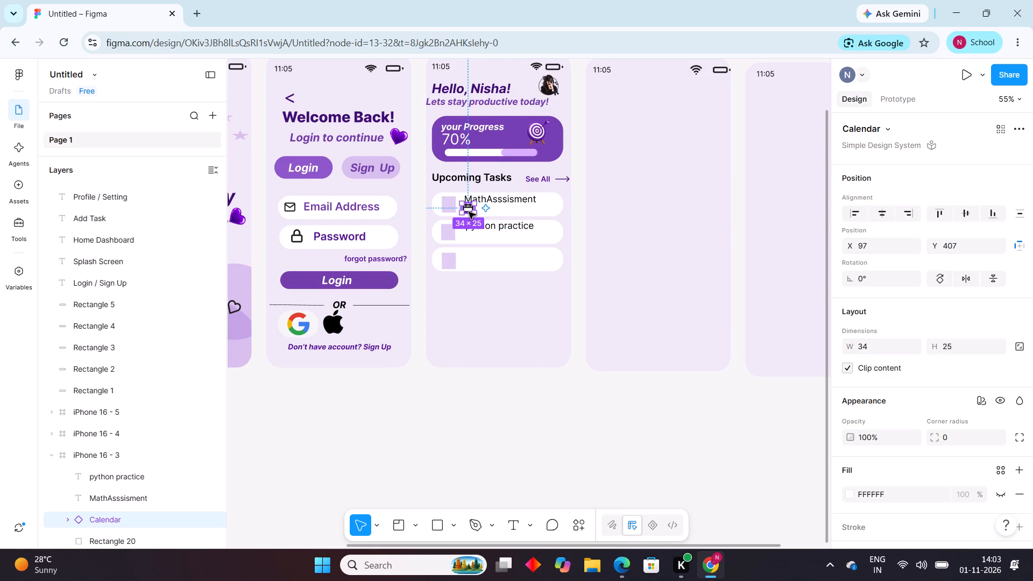
pyautogui.hotkey('ctrl', 'c')
pyautogui.hotkey('ctrl', 'v')
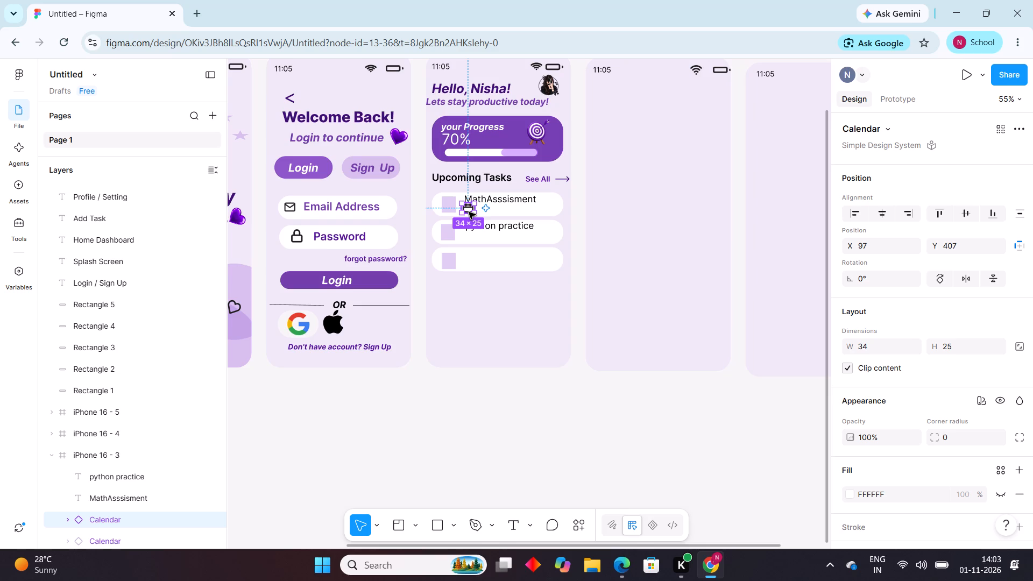
pyautogui.moveTo(471, 210); pyautogui.dragTo(472, 230)
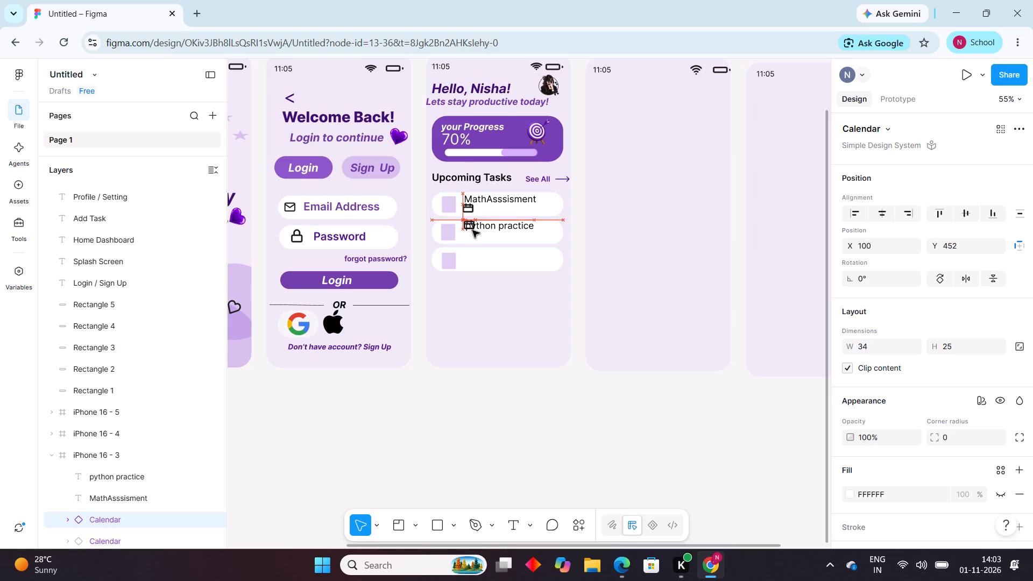
pyautogui.moveTo(472, 230); pyautogui.dragTo(471, 239)
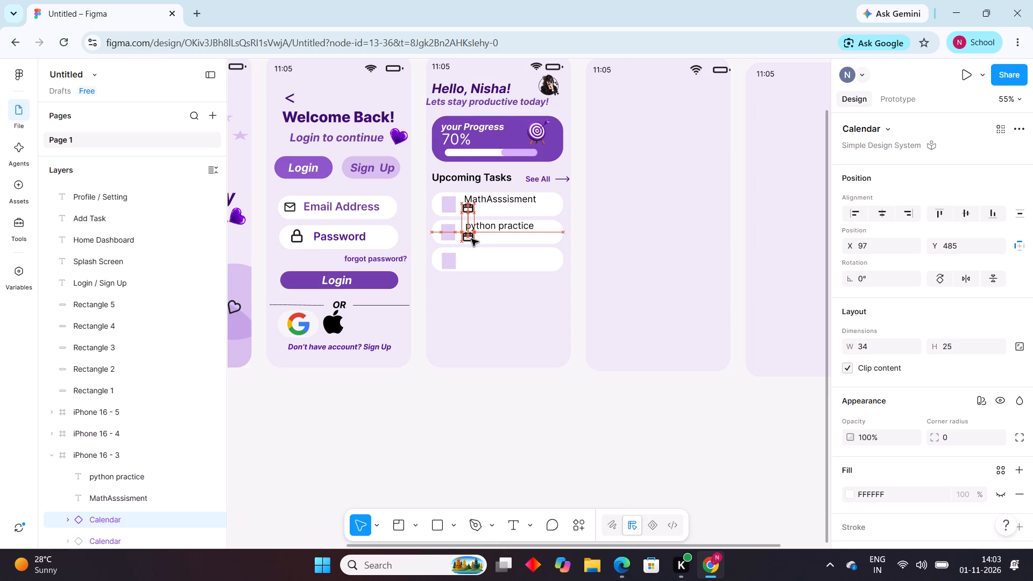
pyautogui.moveTo(471, 239); pyautogui.dragTo(471, 240)
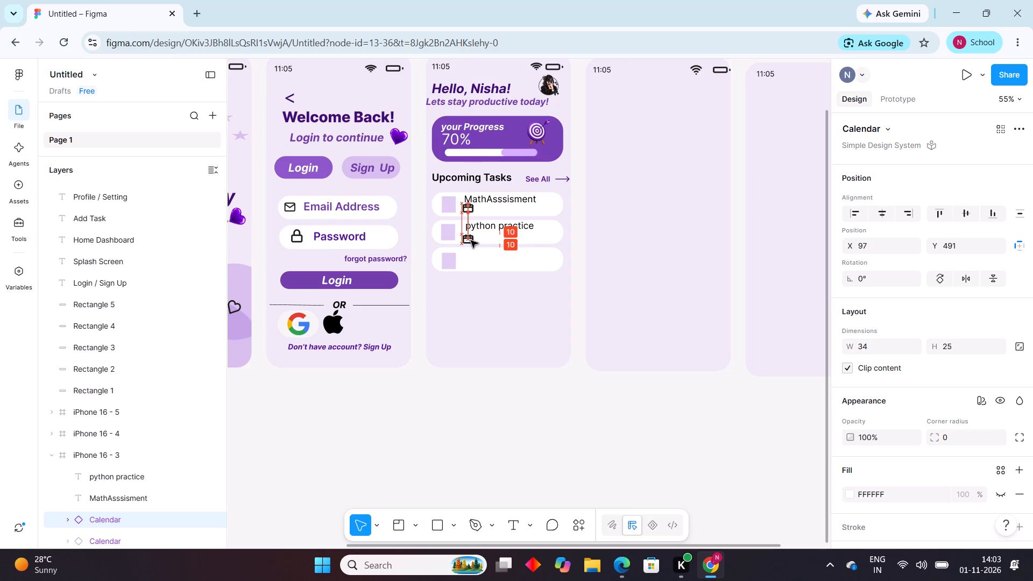
pyautogui.moveTo(471, 240); pyautogui.dragTo(471, 239)
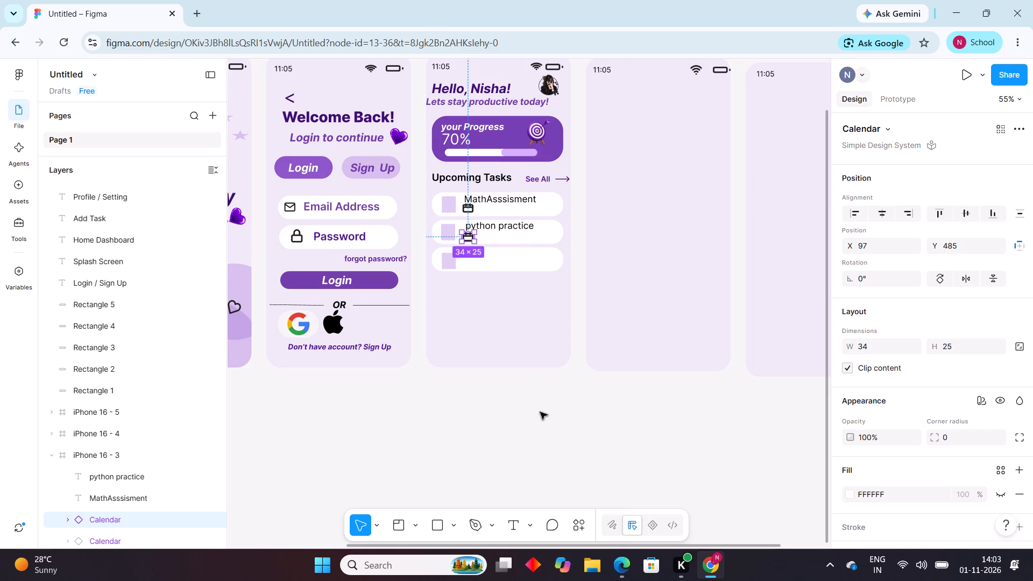
pyautogui.click(540, 412)
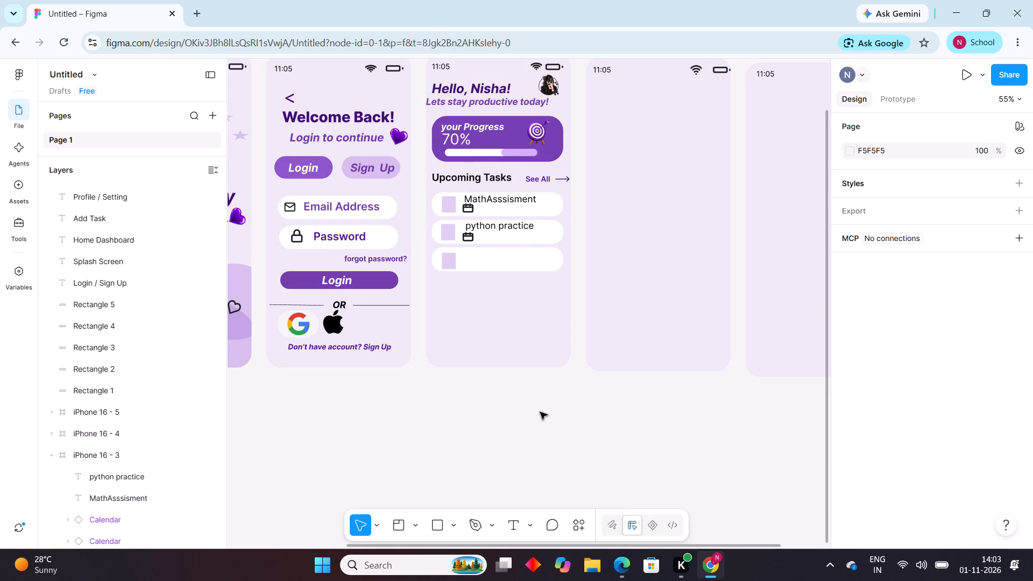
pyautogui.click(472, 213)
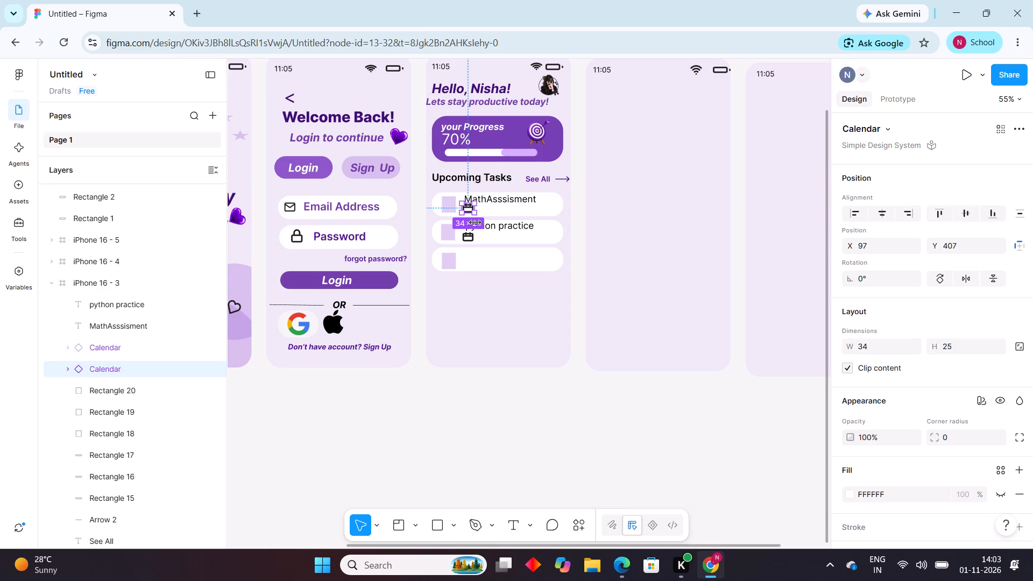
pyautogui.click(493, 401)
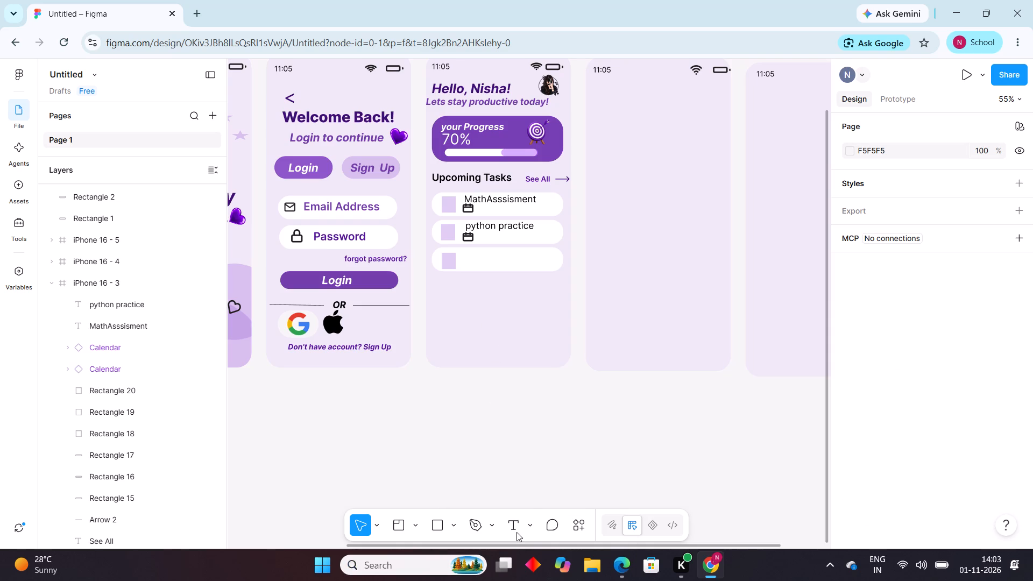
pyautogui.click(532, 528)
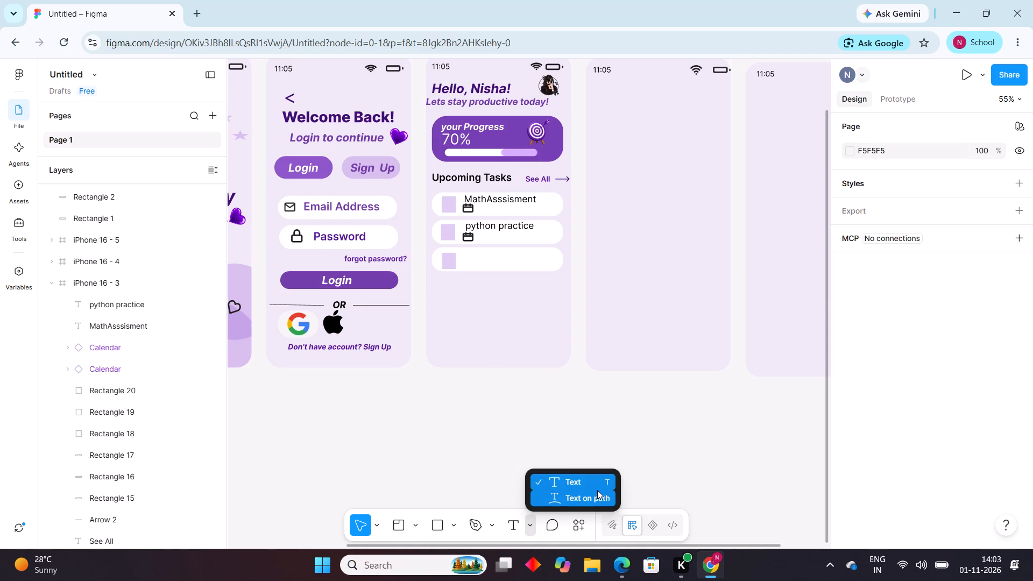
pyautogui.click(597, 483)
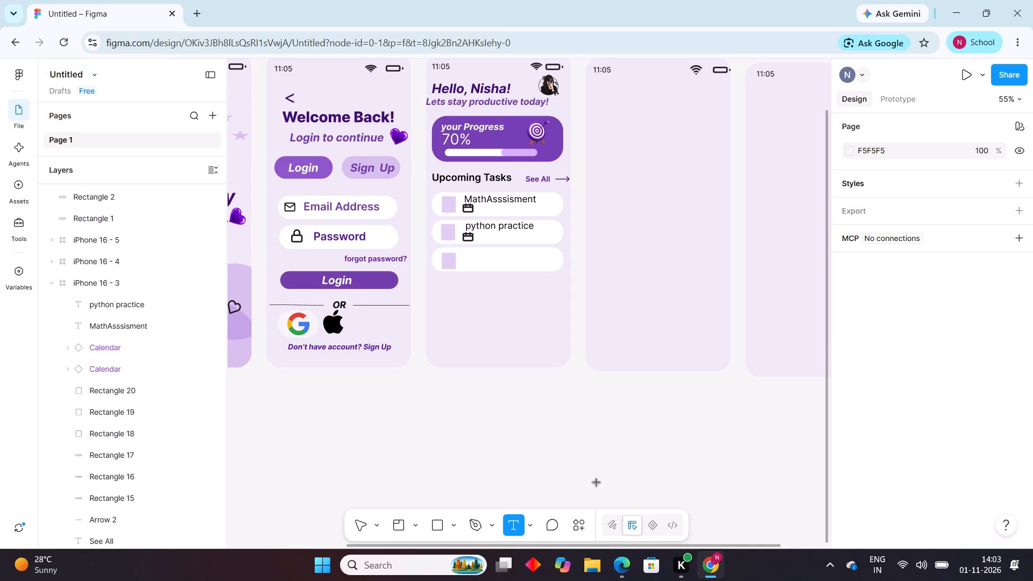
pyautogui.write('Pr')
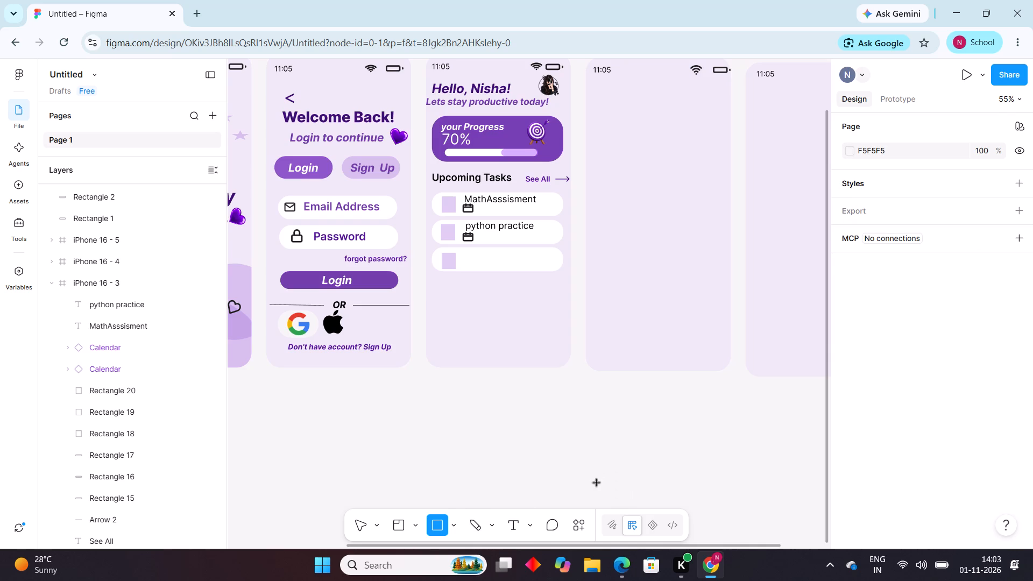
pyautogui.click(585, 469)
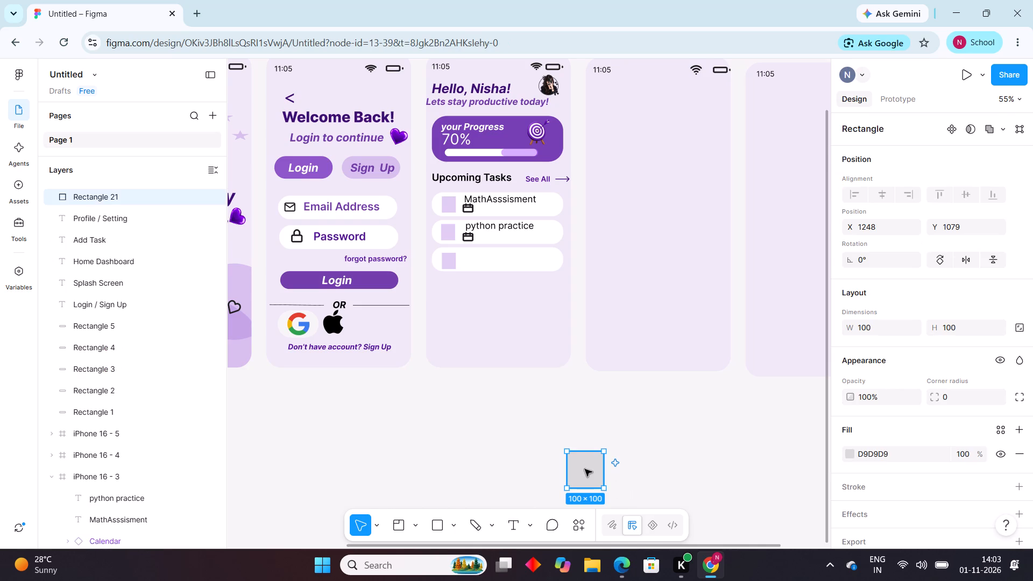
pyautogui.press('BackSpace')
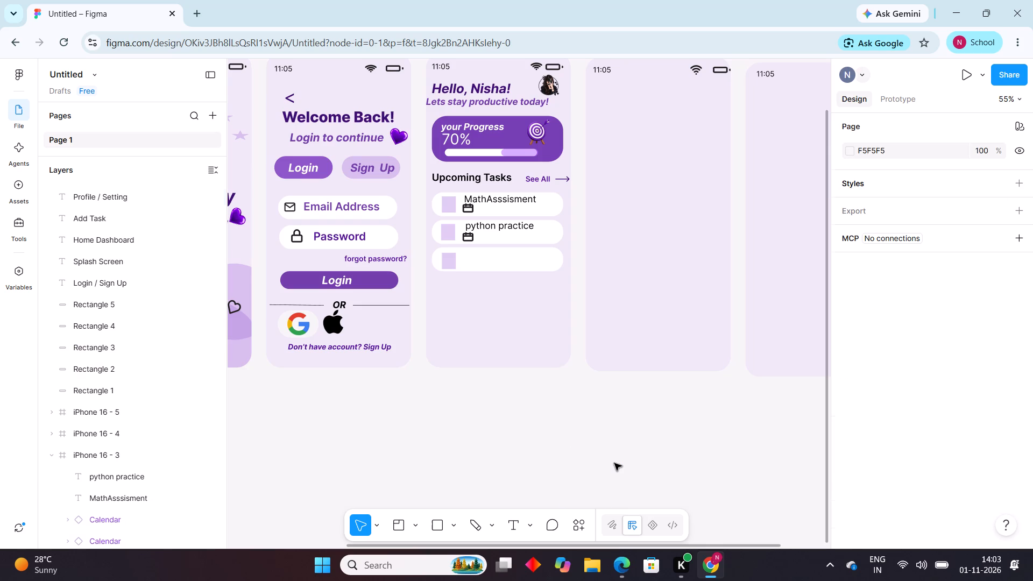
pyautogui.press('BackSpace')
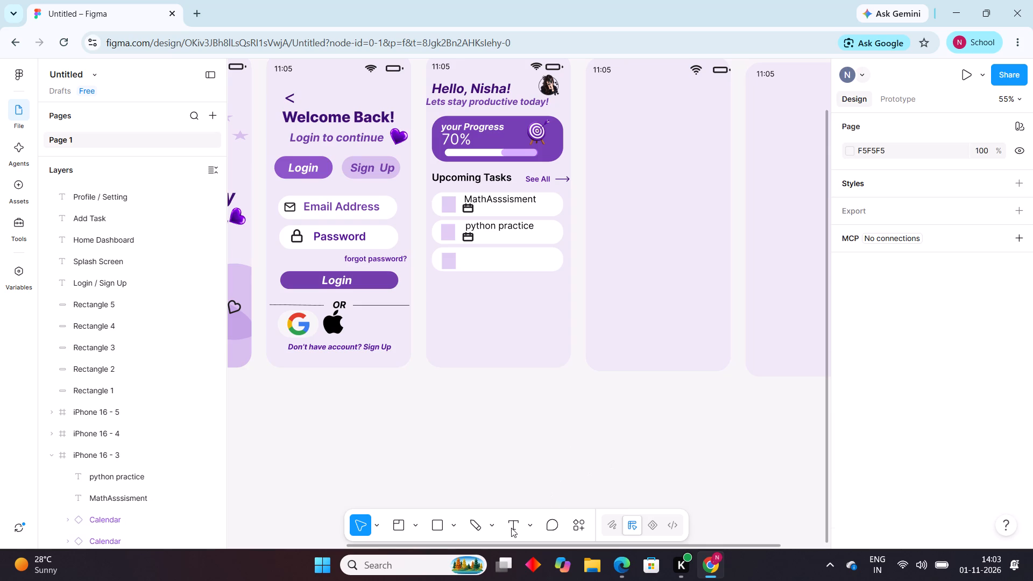
# Add the text "Project report" on the empty canvas below the phone frames.
pyautogui.click(513, 526)
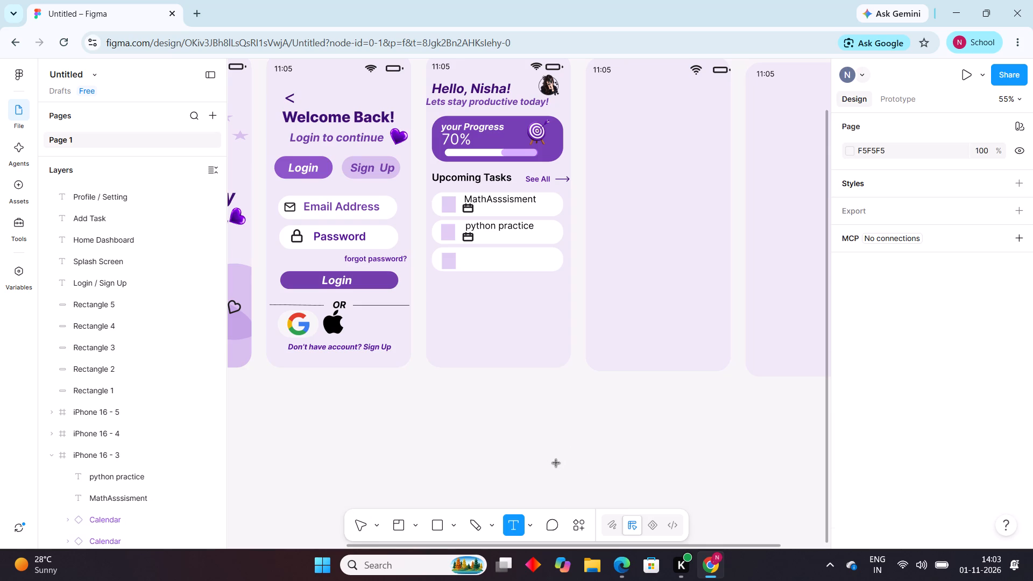
pyautogui.click(556, 463)
pyautogui.write('pr')
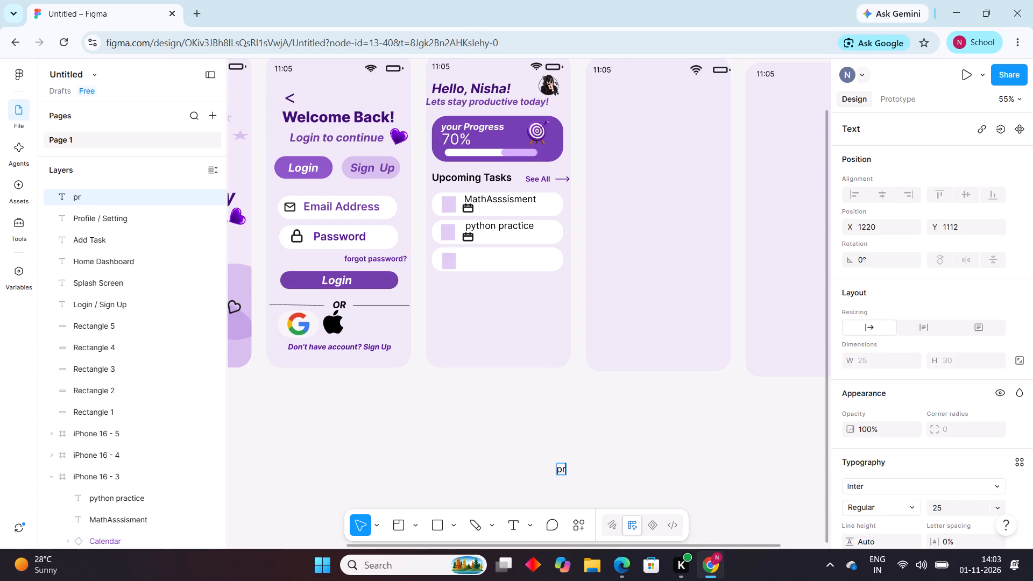
pyautogui.write('oject')
pyautogui.press('Left')
pyautogui.press('Left')
pyautogui.press('Left')
pyautogui.press('Left')
pyautogui.press('Left')
pyautogui.press('Left')
pyautogui.press('BackSpace')
pyautogui.hotkey('shift', 'p')
pyautogui.press('Right')
pyautogui.press('Right')
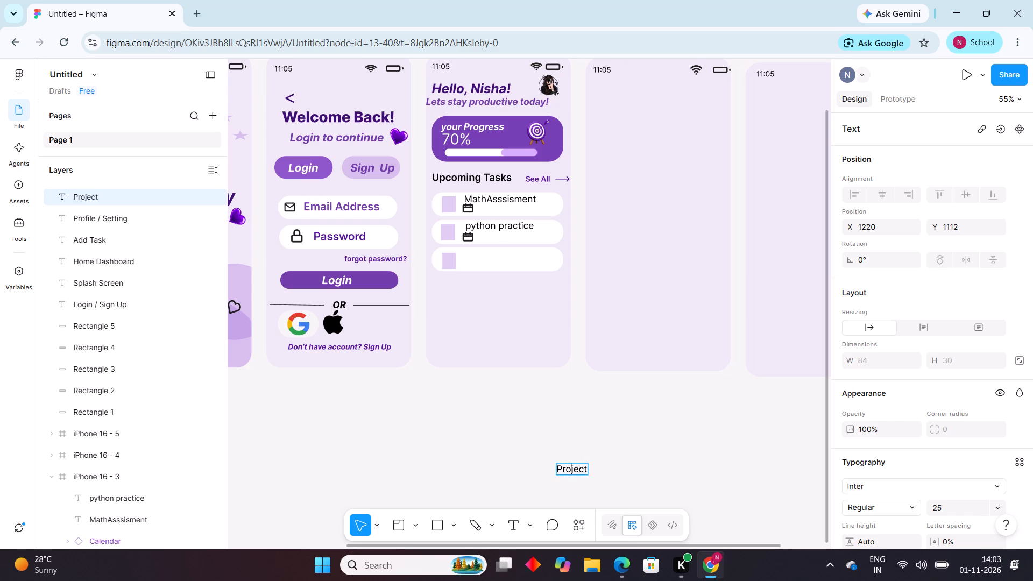
pyautogui.press('Right')
pyautogui.press('Right')
pyautogui.press('Right')
pyautogui.press('Right')
pyautogui.press('Right')
pyautogui.press('space')
pyautogui.write('re')
pyautogui.write('port')
pyautogui.click(638, 465)
# Move the "Project report" text into the third task card beside its purple tile, in line with the "python practice" title.
pyautogui.moveTo(600, 463); pyautogui.dragTo(531, 277)
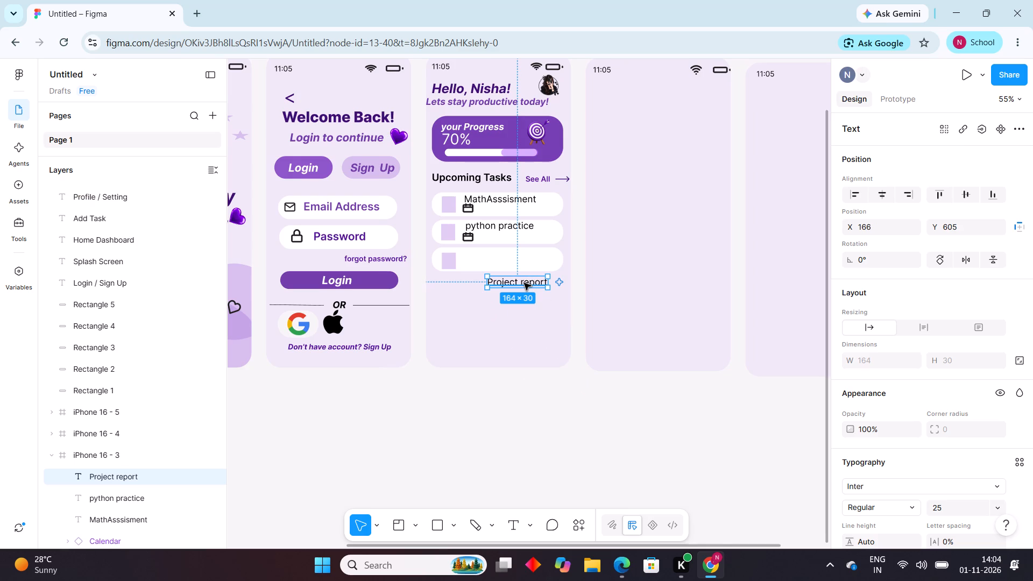
pyautogui.moveTo(523, 283); pyautogui.dragTo(501, 251)
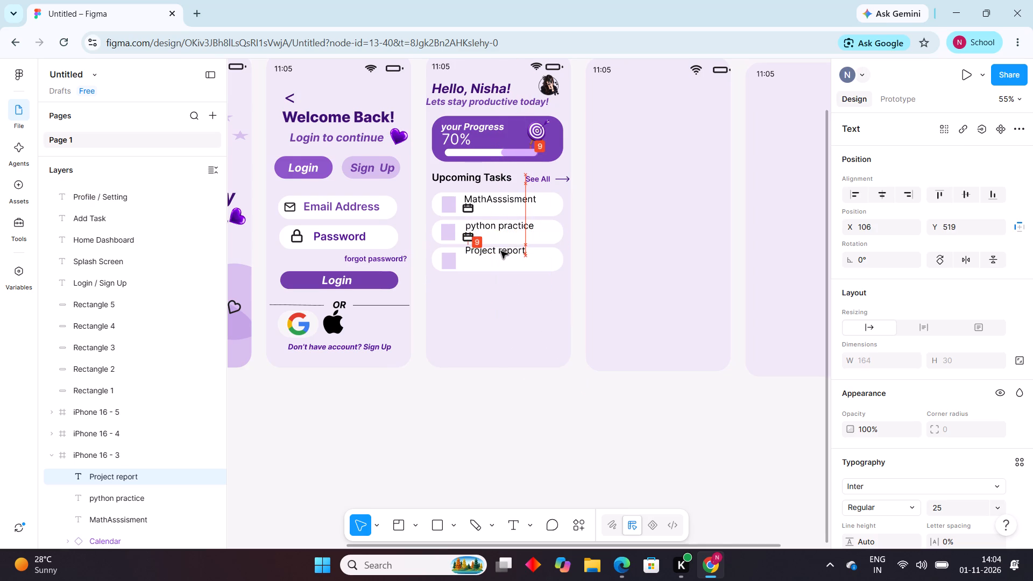
pyautogui.moveTo(501, 251); pyautogui.dragTo(501, 255)
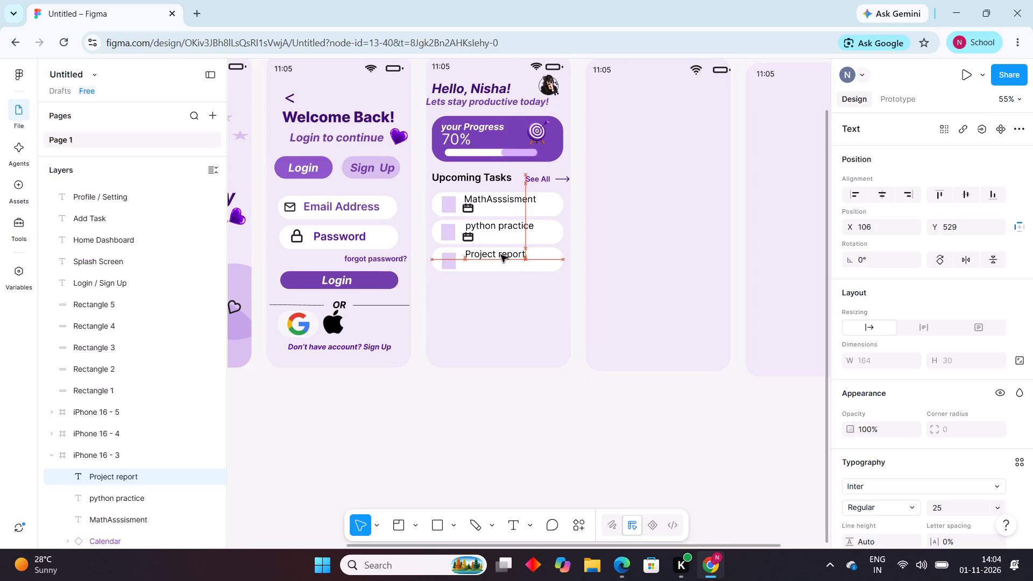
pyautogui.moveTo(501, 255); pyautogui.dragTo(501, 257)
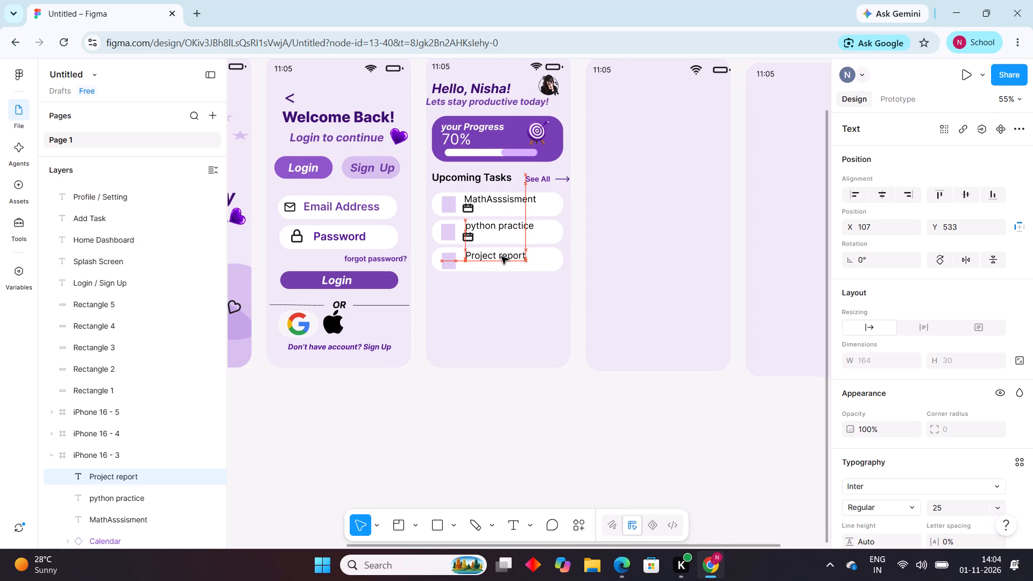
pyautogui.moveTo(501, 257); pyautogui.dragTo(502, 256)
pyautogui.click(500, 400)
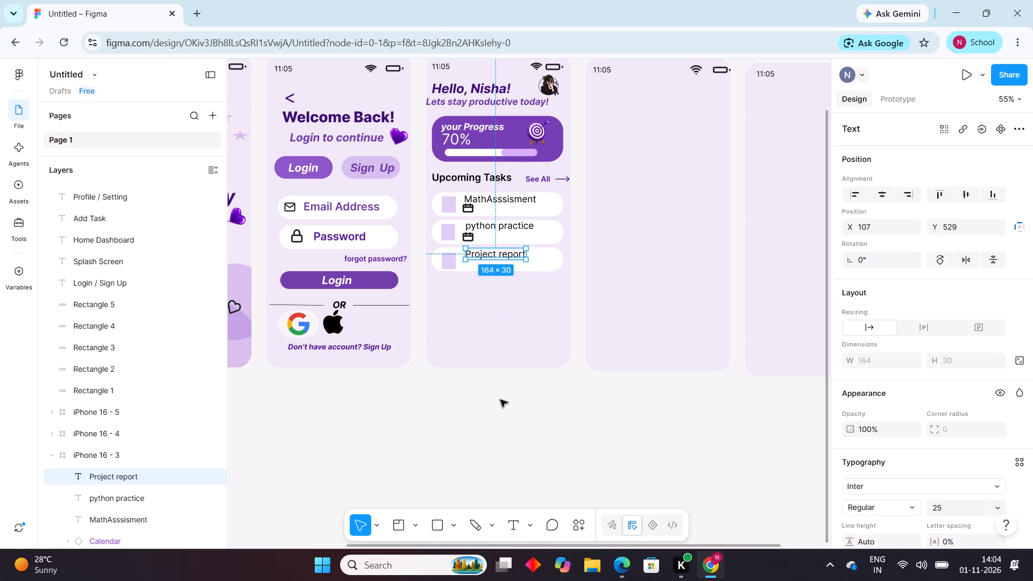
# Paste another copy of the calendar icon and place it under "Project report" in the third task card, aligned with the icons above.
pyautogui.click(469, 242)
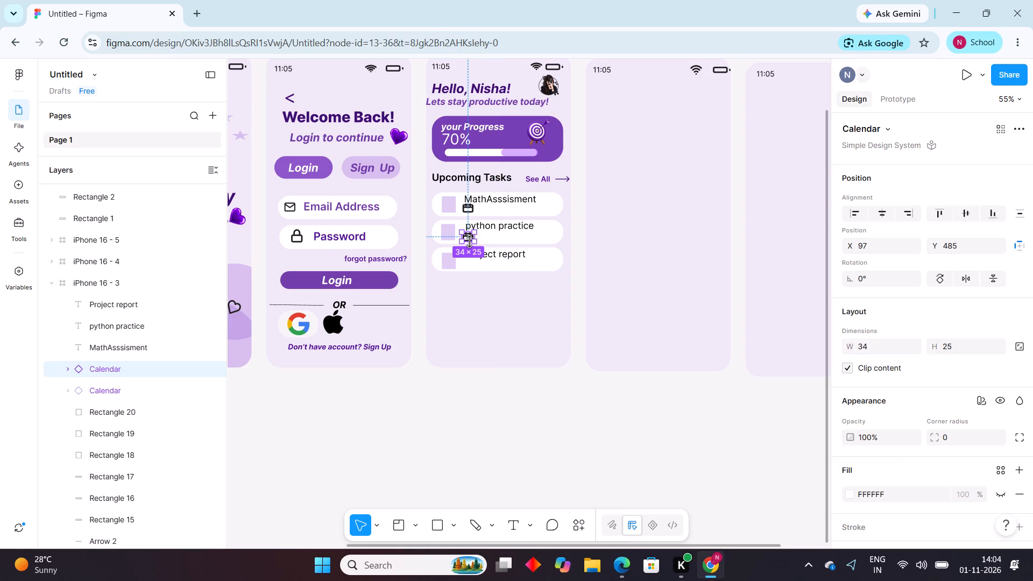
pyautogui.hotkey('ctrl', 'v')
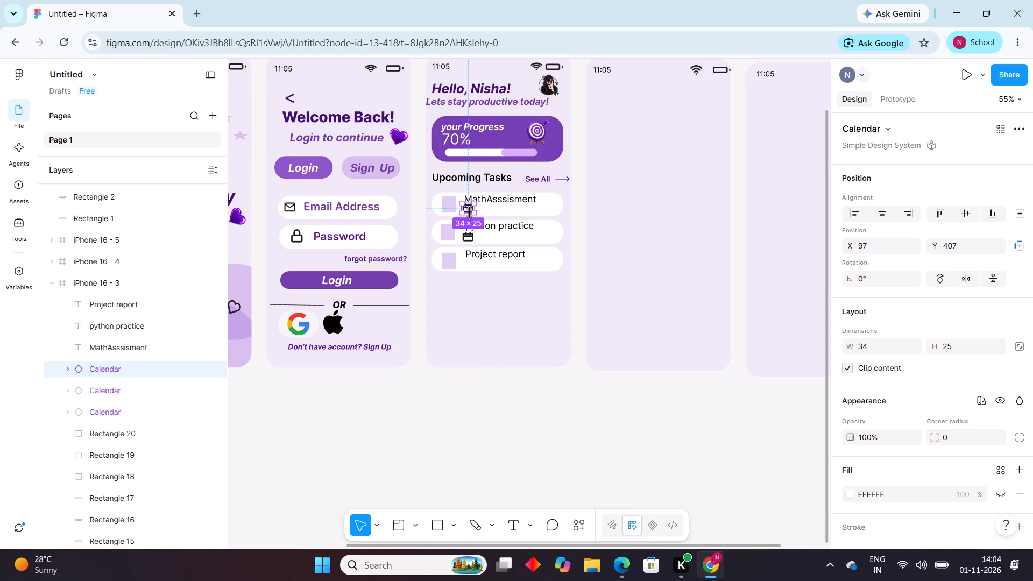
pyautogui.moveTo(469, 211); pyautogui.dragTo(469, 271)
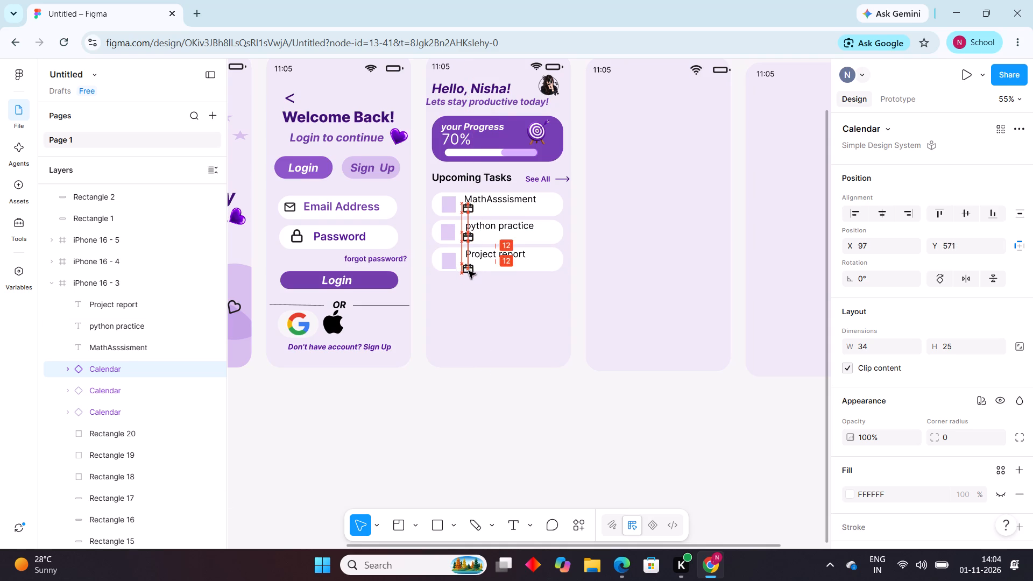
pyautogui.moveTo(469, 271); pyautogui.dragTo(469, 267)
pyautogui.click(500, 423)
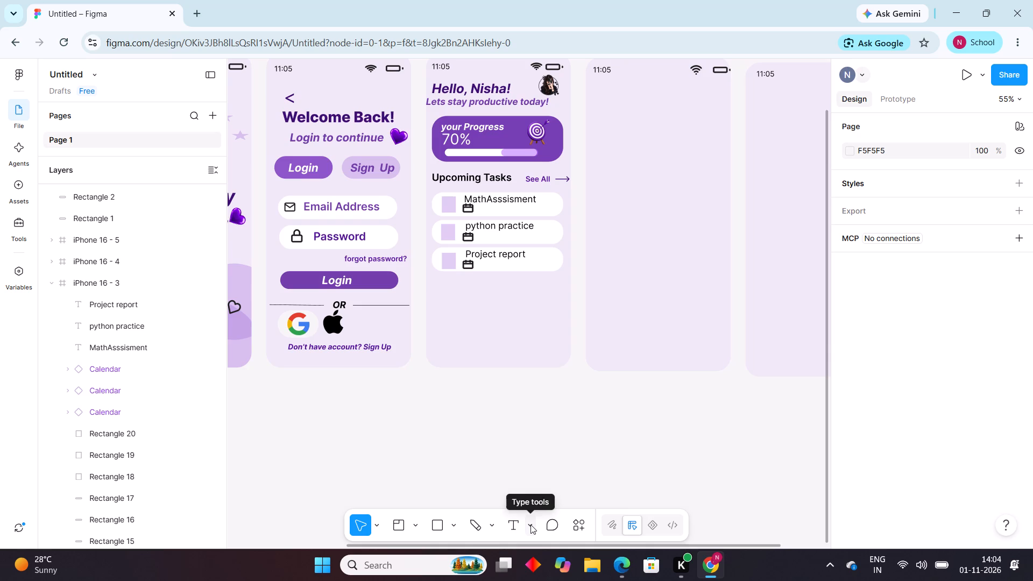
# Select the "MathAsssisment" title text in the first task card.
pyautogui.click(491, 197)
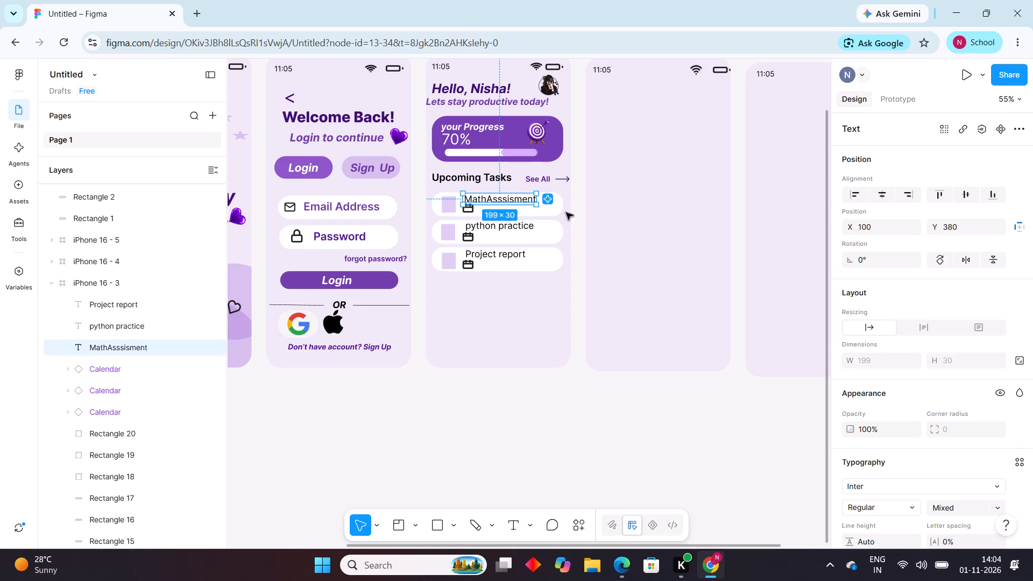
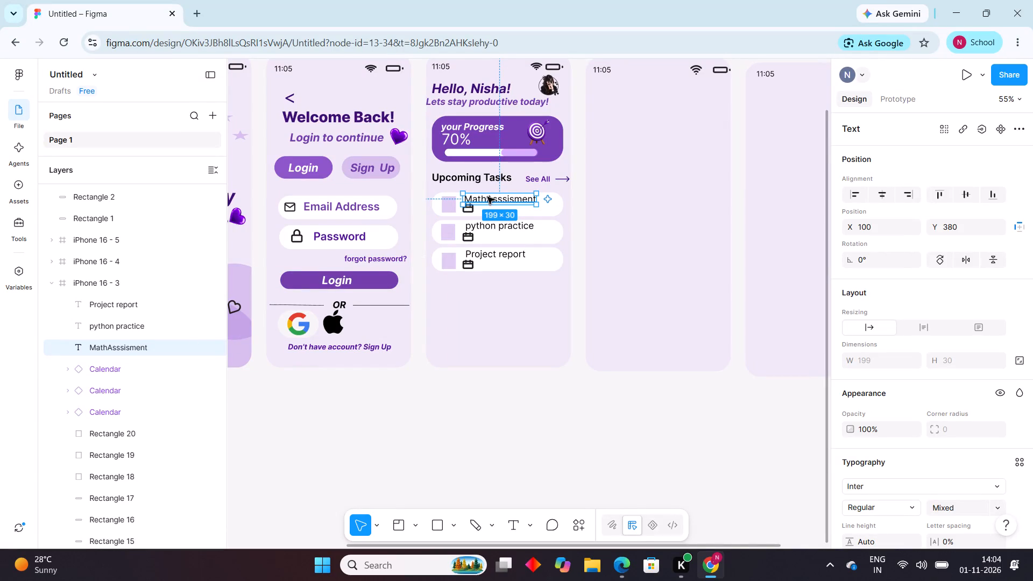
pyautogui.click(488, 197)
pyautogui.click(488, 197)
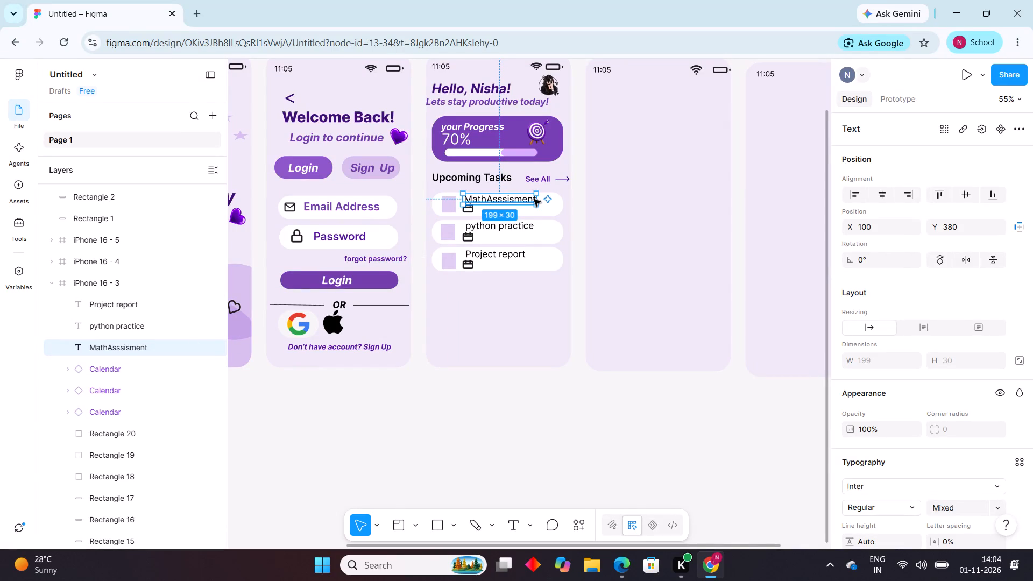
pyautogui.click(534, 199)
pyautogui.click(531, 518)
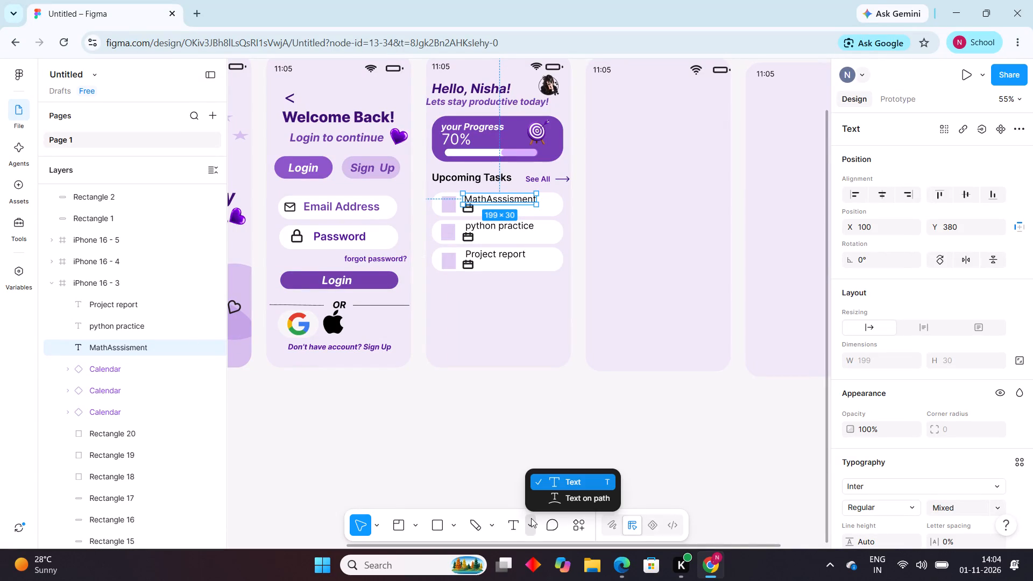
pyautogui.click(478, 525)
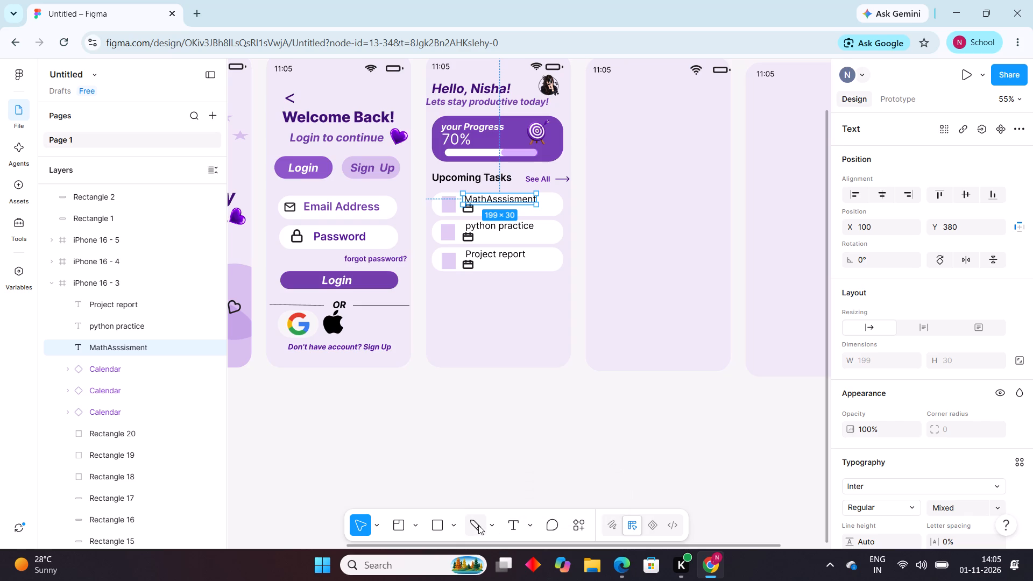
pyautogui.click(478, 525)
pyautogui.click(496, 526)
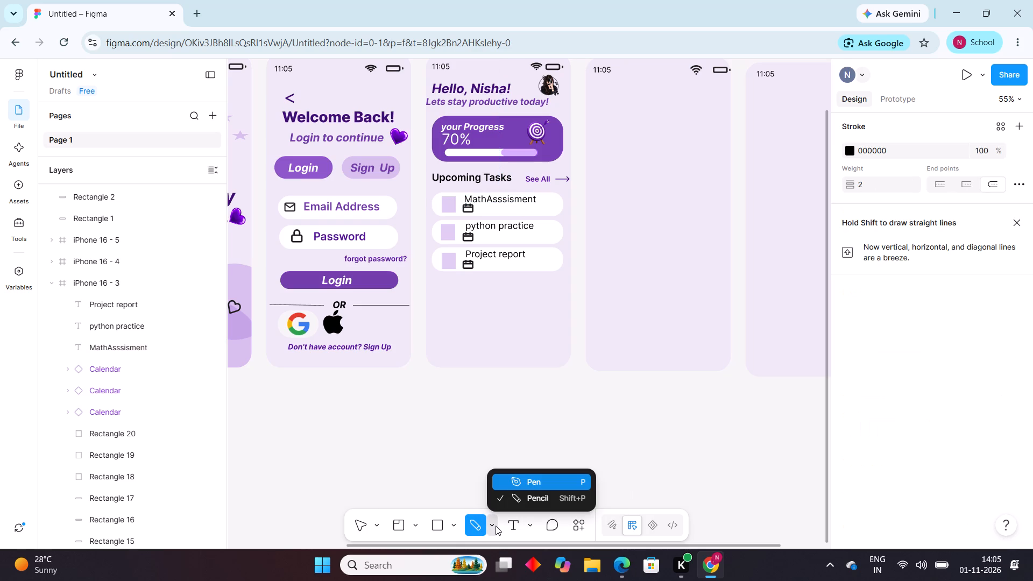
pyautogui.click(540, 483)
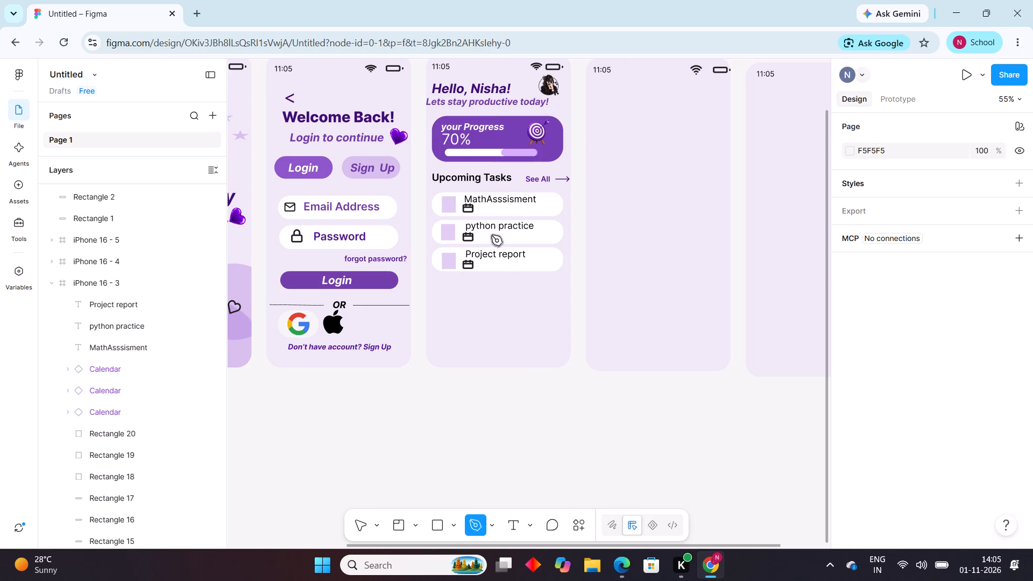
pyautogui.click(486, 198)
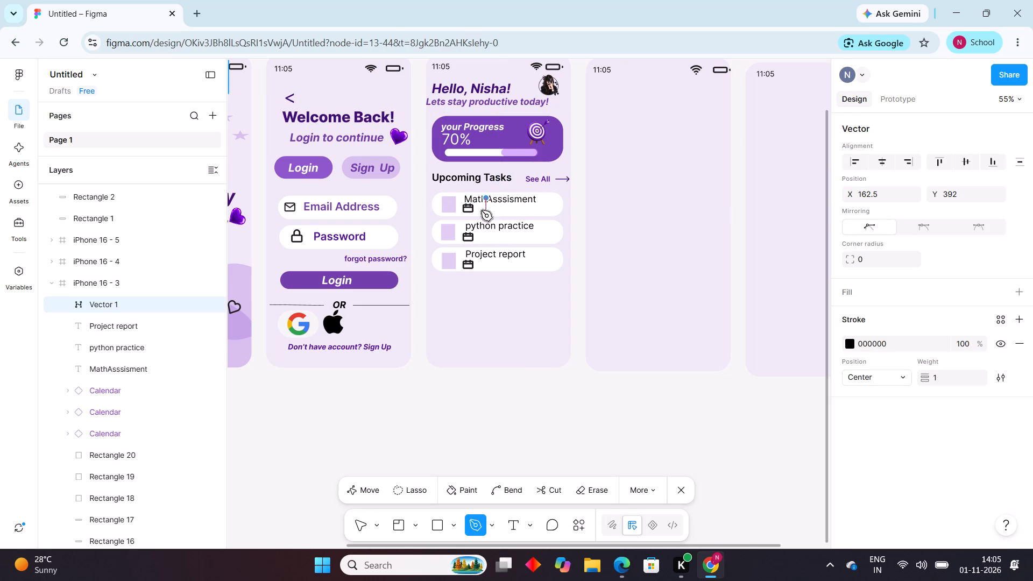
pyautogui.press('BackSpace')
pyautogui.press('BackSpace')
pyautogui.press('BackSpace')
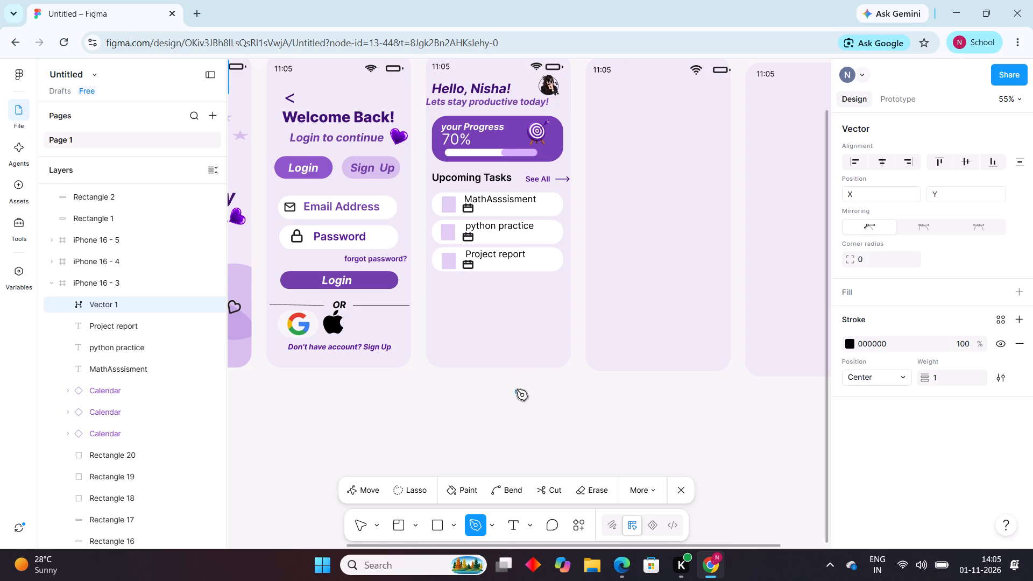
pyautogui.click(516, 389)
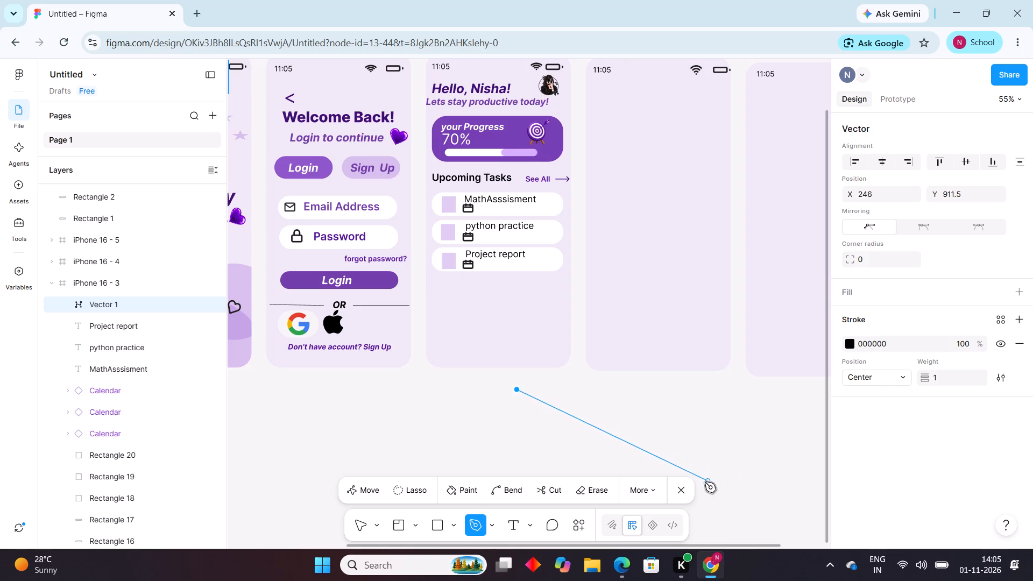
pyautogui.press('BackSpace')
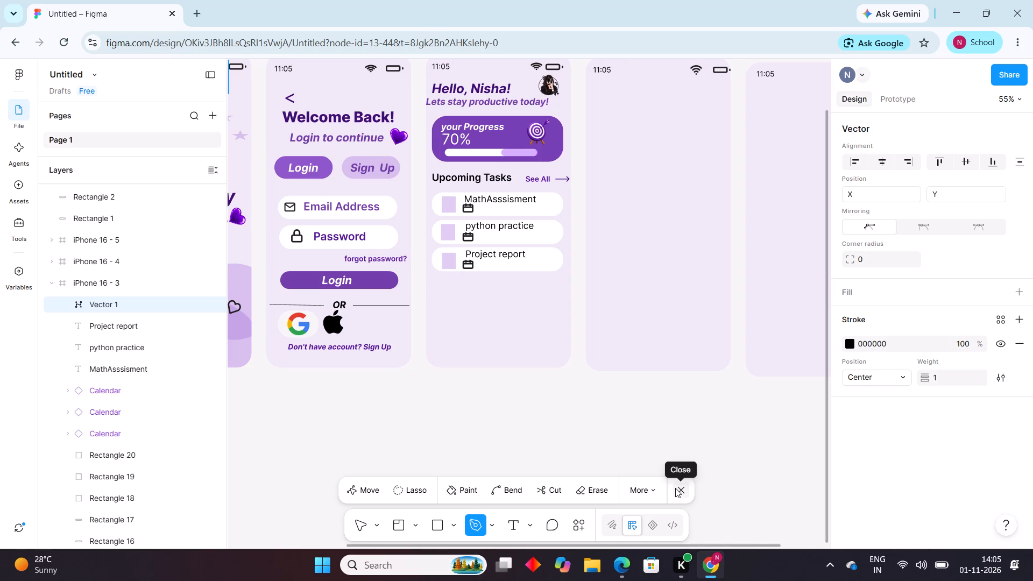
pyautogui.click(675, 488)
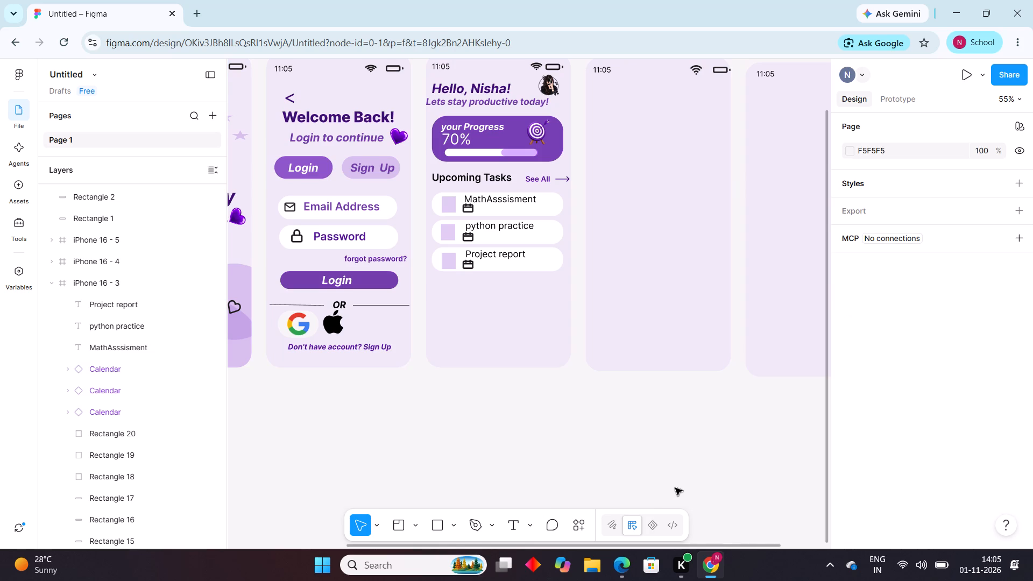
# Delete the misspelled "MathAsssisment" title from the first task card.
pyautogui.click(488, 195)
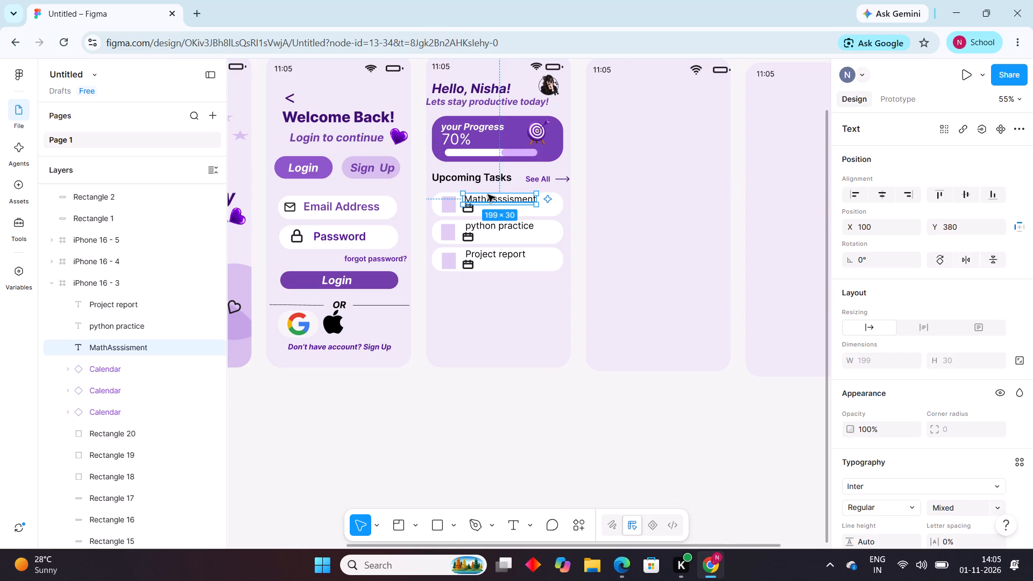
pyautogui.press('Delete')
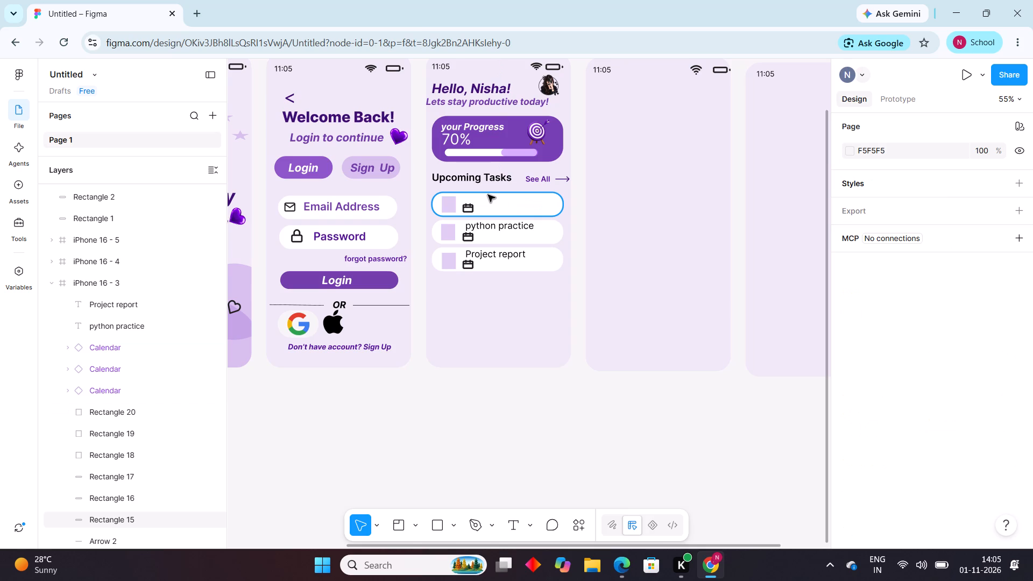
# Add the text "maths assignment" on the empty canvas below the phone frames.
pyautogui.click(530, 529)
pyautogui.click(567, 478)
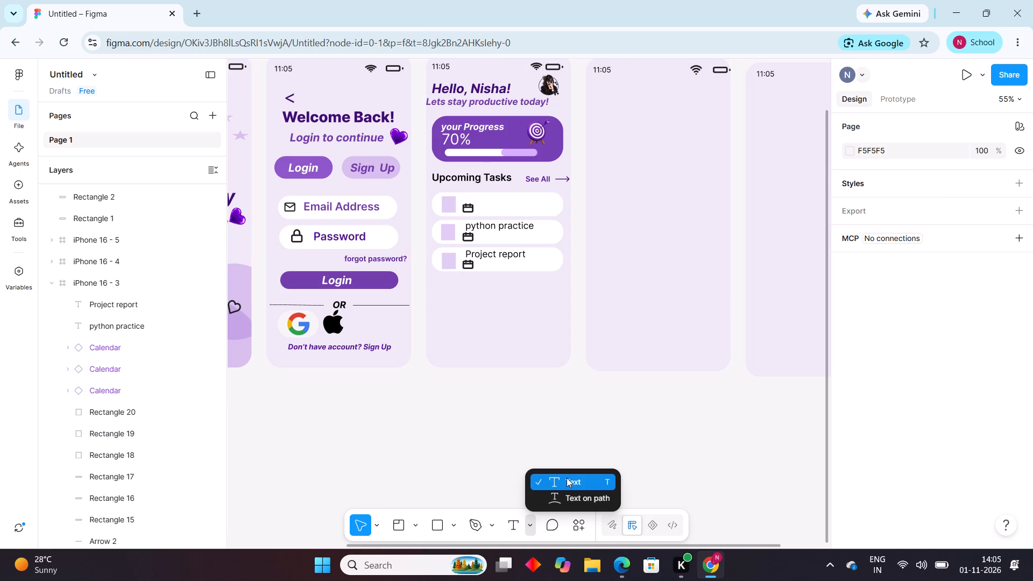
pyautogui.write('mat')
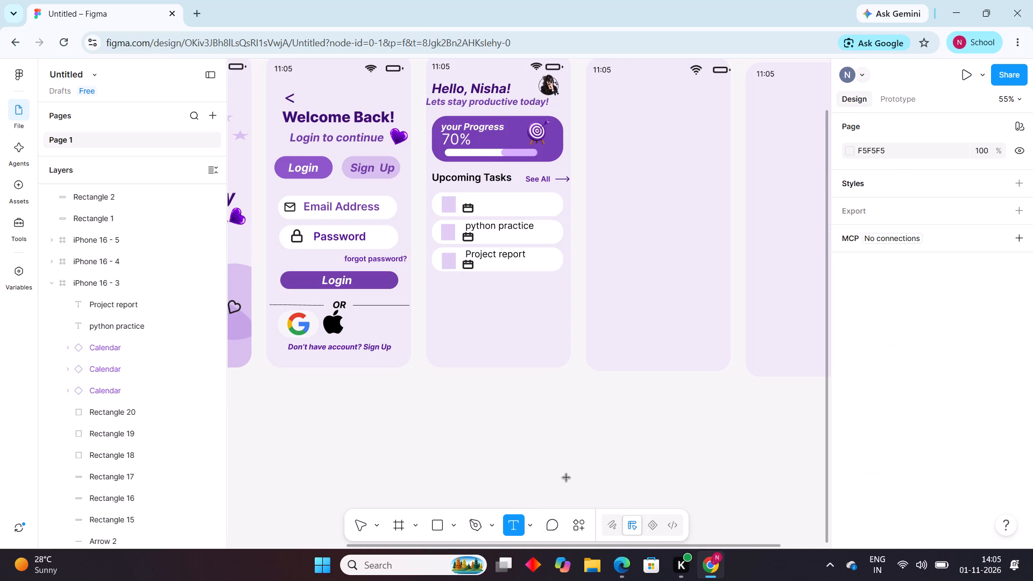
pyautogui.click(531, 454)
pyautogui.write('maths ass')
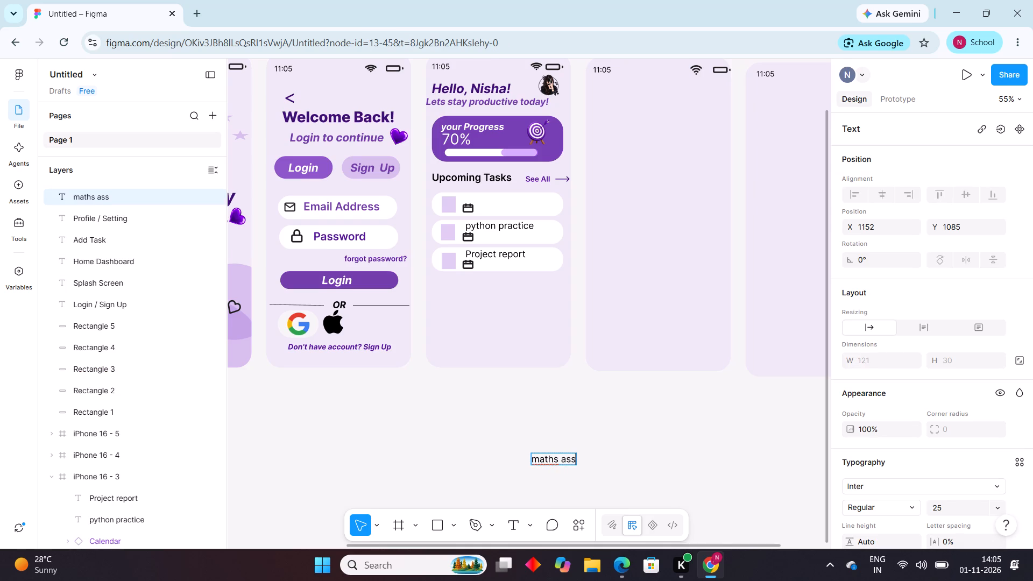
pyautogui.press('e')
pyautogui.press('s')
pyautogui.write('ment')
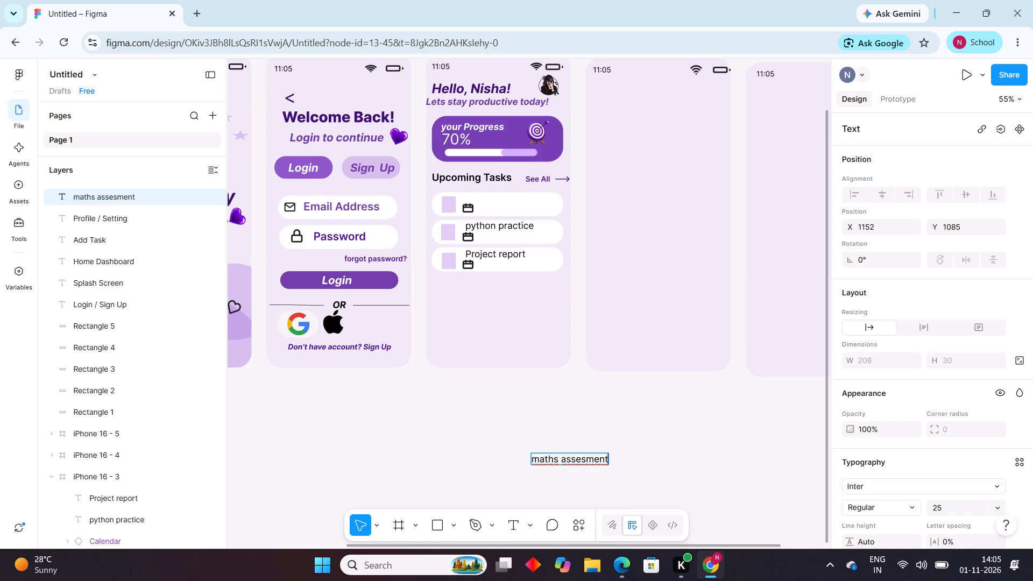
pyautogui.press('Left')
pyautogui.press('Left')
pyautogui.press('Left')
pyautogui.press('Left')
pyautogui.press('Left')
pyautogui.press('Right')
pyautogui.press('BackSpace')
pyautogui.press('BackSpace')
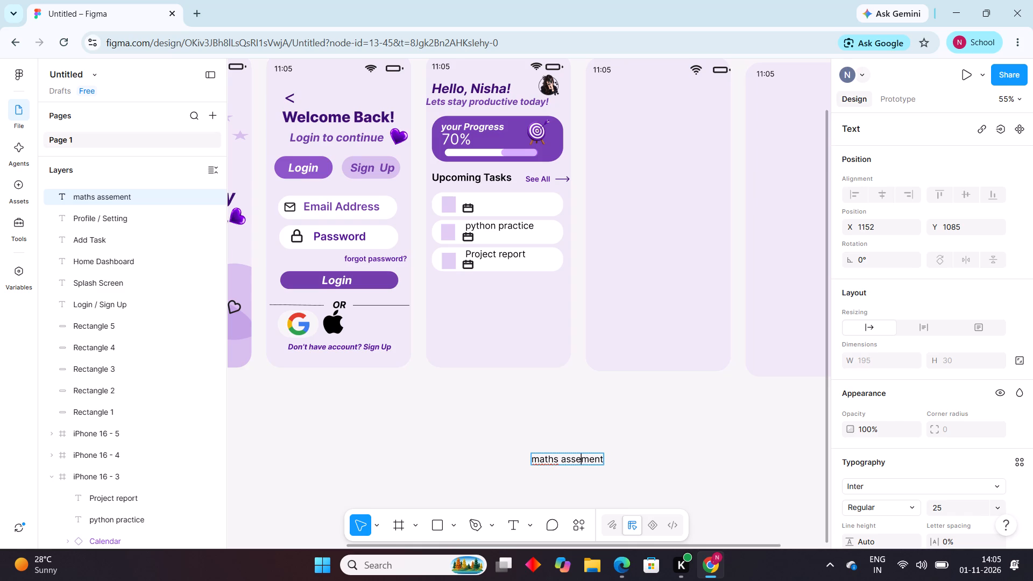
pyautogui.press('i')
pyautogui.press('g')
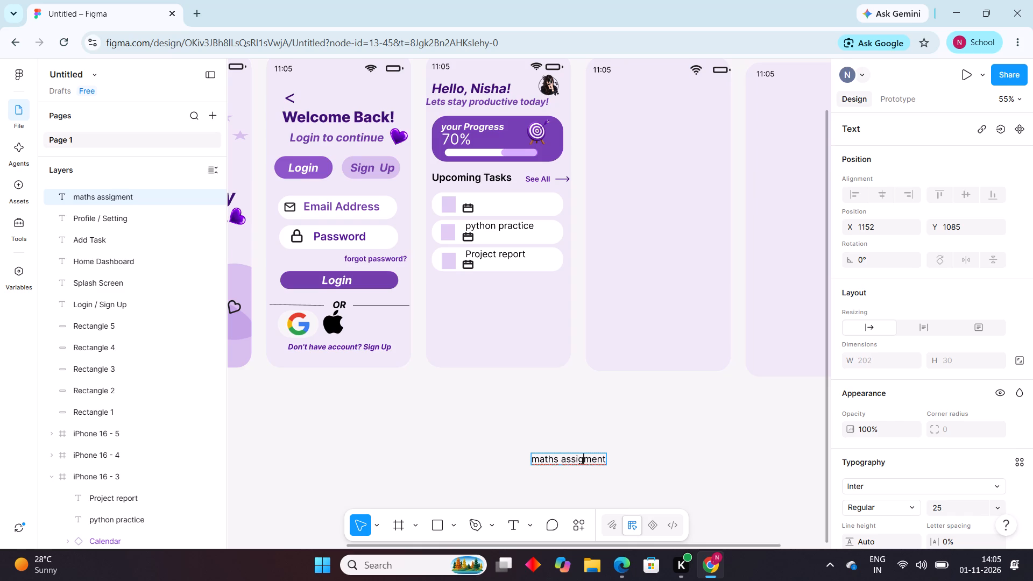
pyautogui.press('n')
# Capitalise both words of the new text so it reads "Maths Assignment".
pyautogui.press('Left')
pyautogui.press('Left')
pyautogui.press('Left')
pyautogui.press('Left')
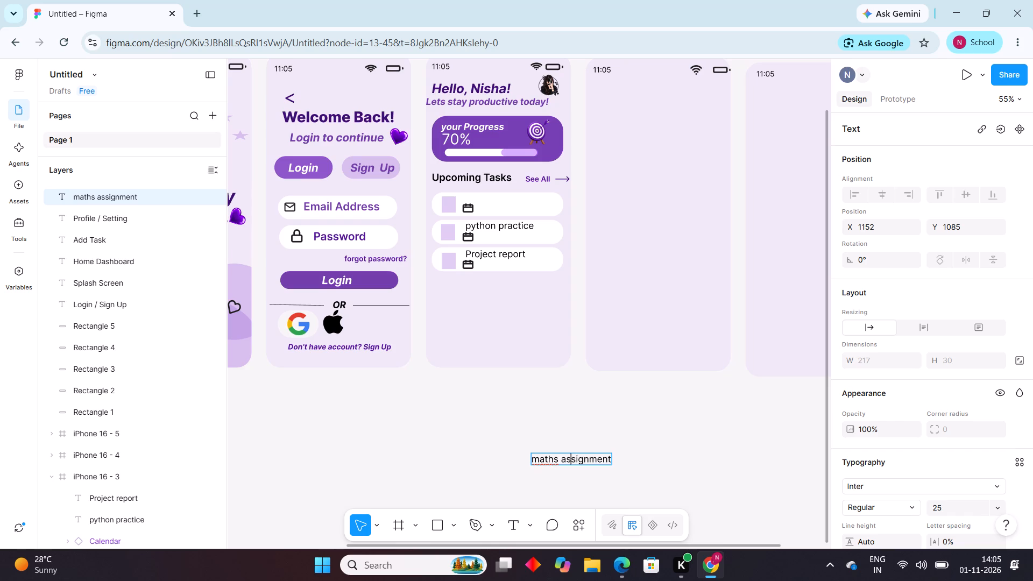
pyautogui.press('Left')
pyautogui.press('Left')
pyautogui.press('Left')
pyautogui.press('Left')
pyautogui.press('Left')
pyautogui.press('Left')
pyautogui.press('Left')
pyautogui.press('BackSpace')
pyautogui.hotkey('shift', 'm')
pyautogui.press('Right')
pyautogui.press('Right')
pyautogui.press('Right')
pyautogui.press('Right')
pyautogui.press('Right')
pyautogui.press('Right')
pyautogui.press('BackSpace')
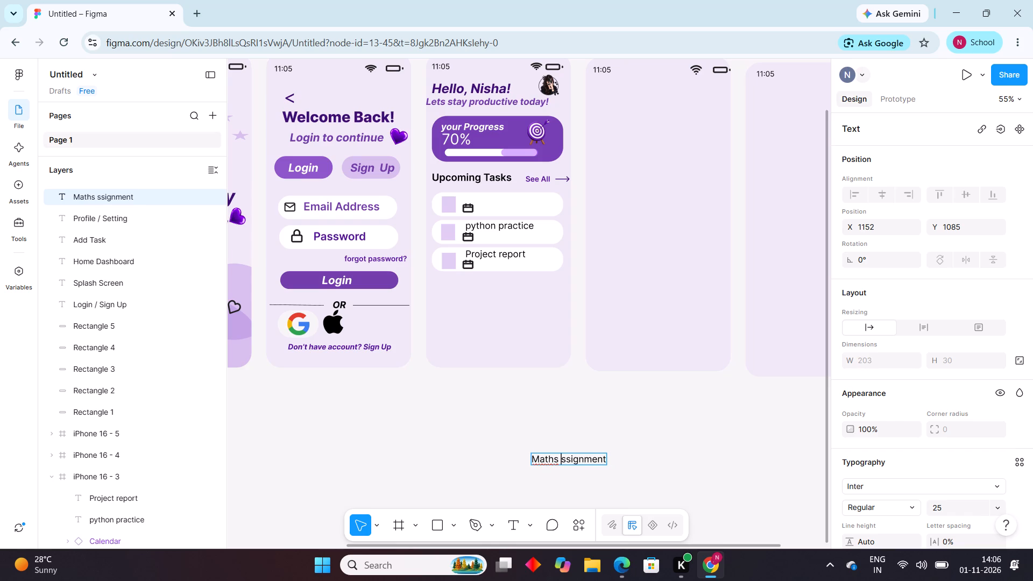
pyautogui.hotkey('shift', 'a')
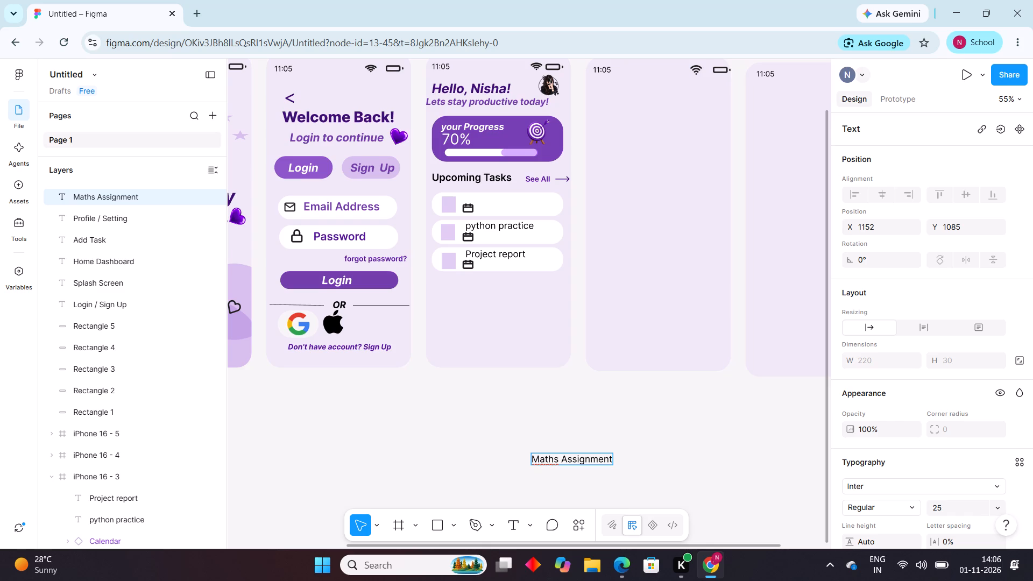
pyautogui.click(666, 459)
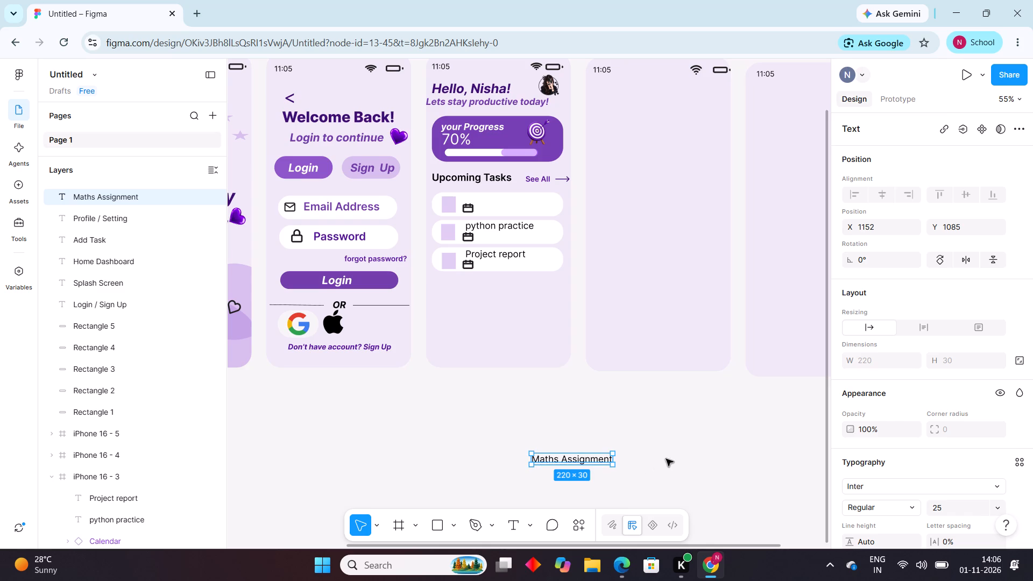
# Move "Maths Assignment" into the first task card above its calendar icon, at about X 101, Y 377, aligned with the icon's edge.
pyautogui.moveTo(582, 462); pyautogui.dragTo(547, 351)
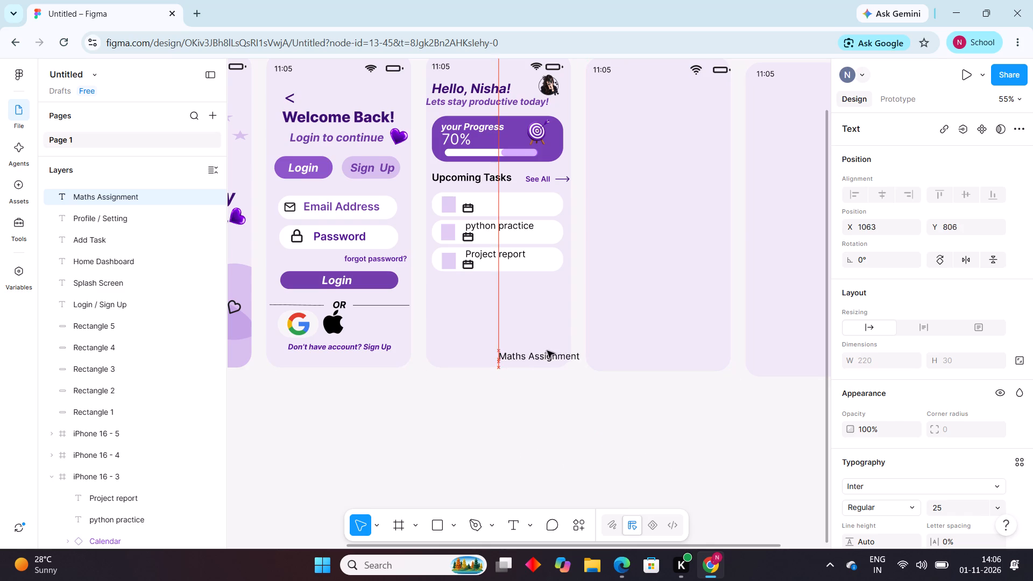
pyautogui.moveTo(547, 351); pyautogui.dragTo(537, 267)
pyautogui.moveTo(536, 264); pyautogui.dragTo(508, 183)
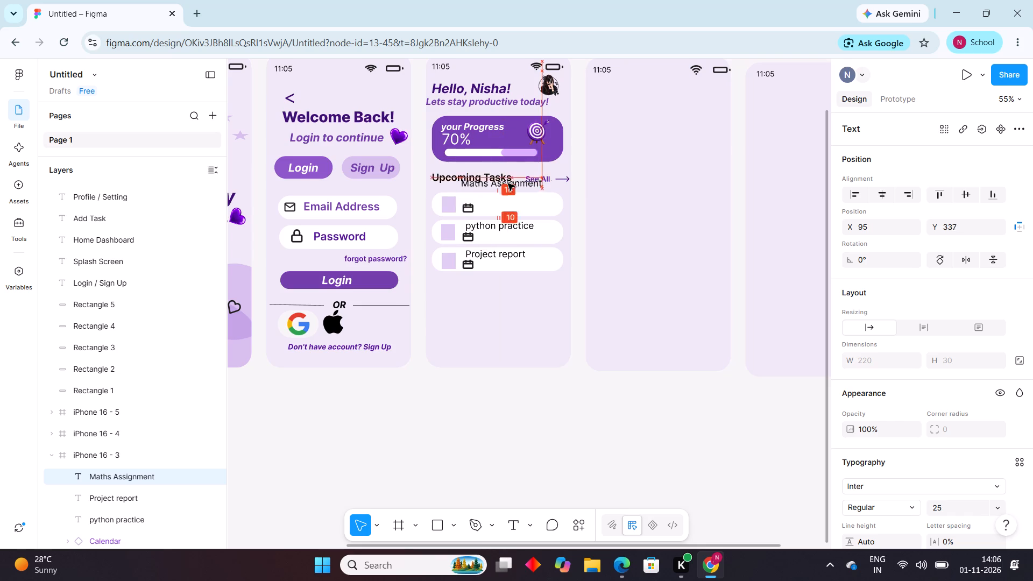
pyautogui.moveTo(508, 183); pyautogui.dragTo(508, 194)
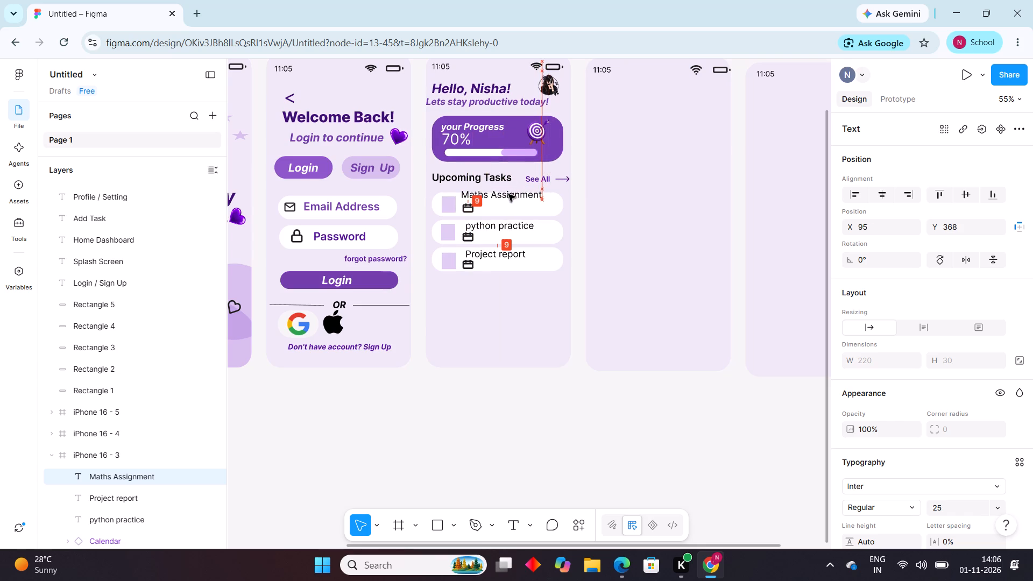
pyautogui.moveTo(508, 194); pyautogui.dragTo(510, 195)
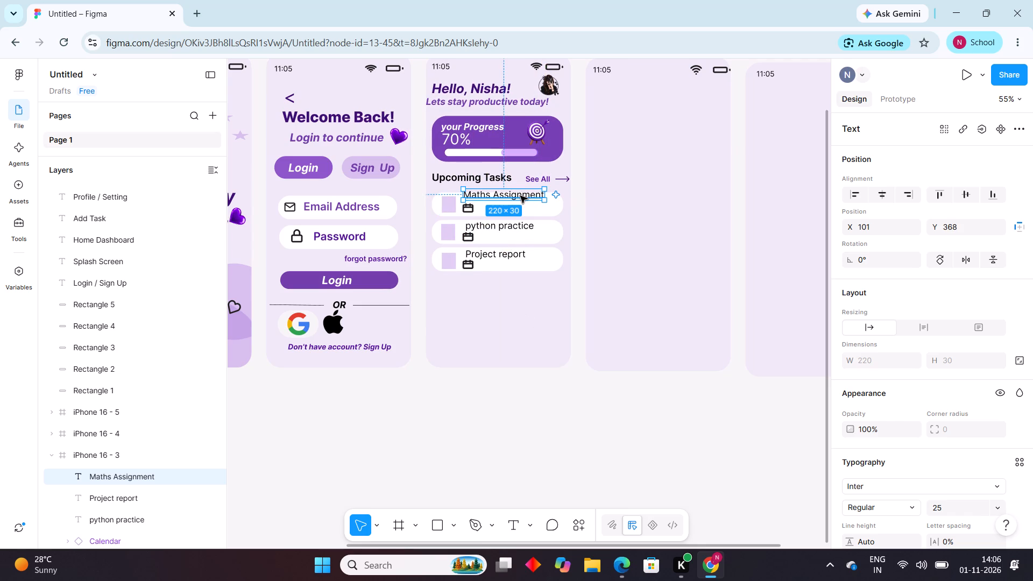
pyautogui.click(520, 196)
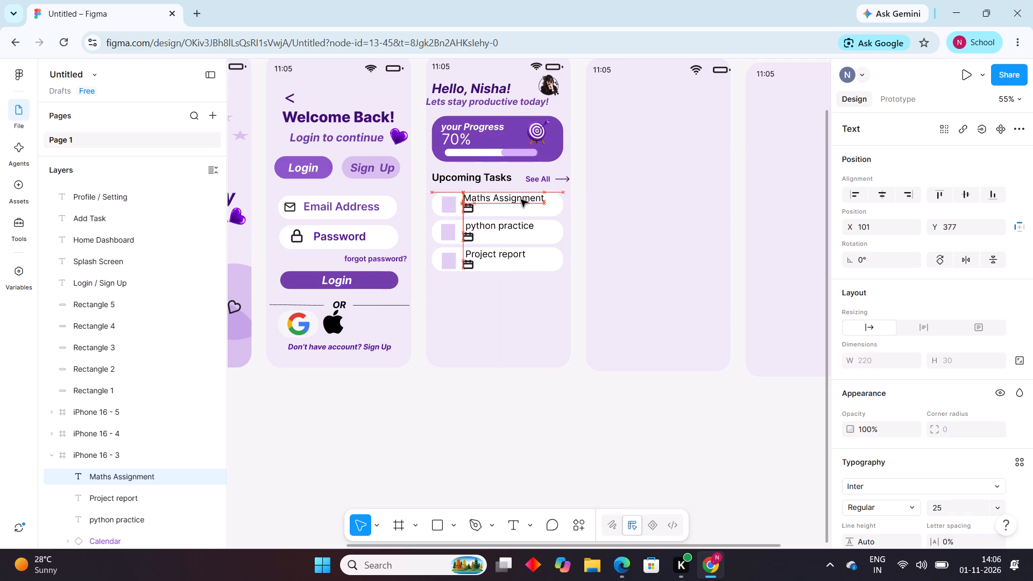
# Add the text "Today . 5 PM" on the empty canvas below the phone frames.
pyautogui.click(511, 394)
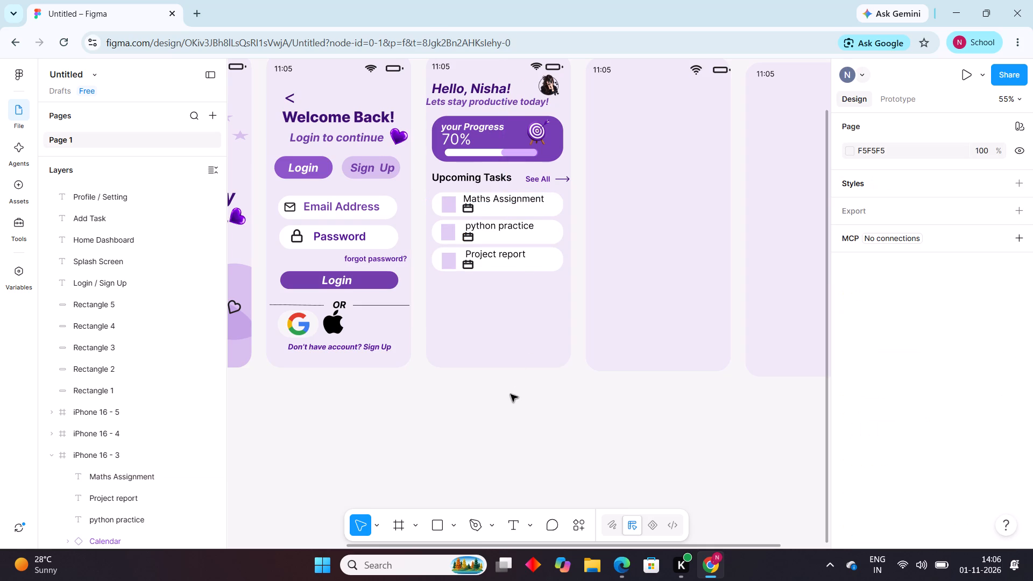
pyautogui.moveTo(530, 524); pyautogui.dragTo(576, 470)
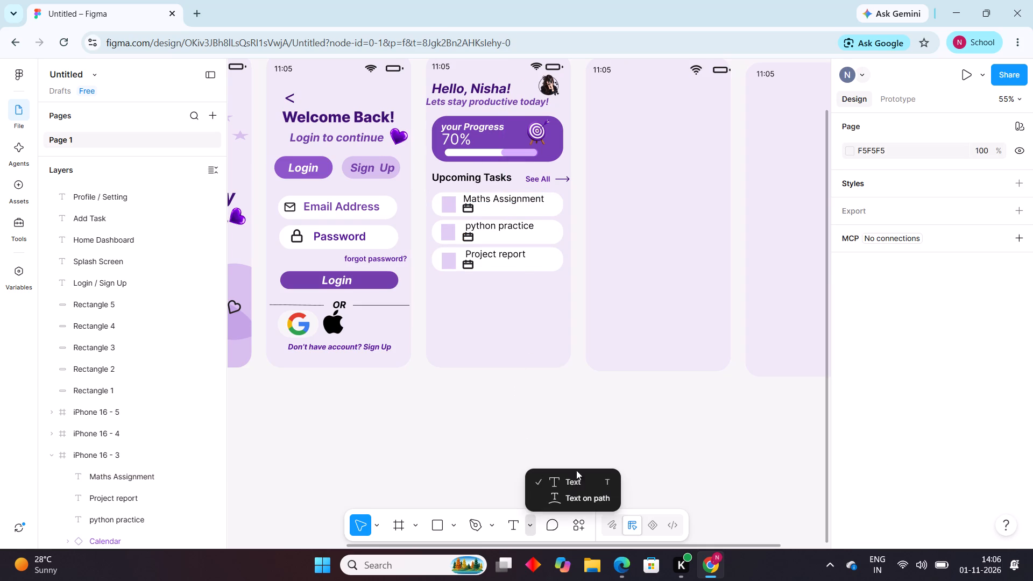
pyautogui.moveTo(576, 470); pyautogui.dragTo(577, 478)
pyautogui.click(577, 478)
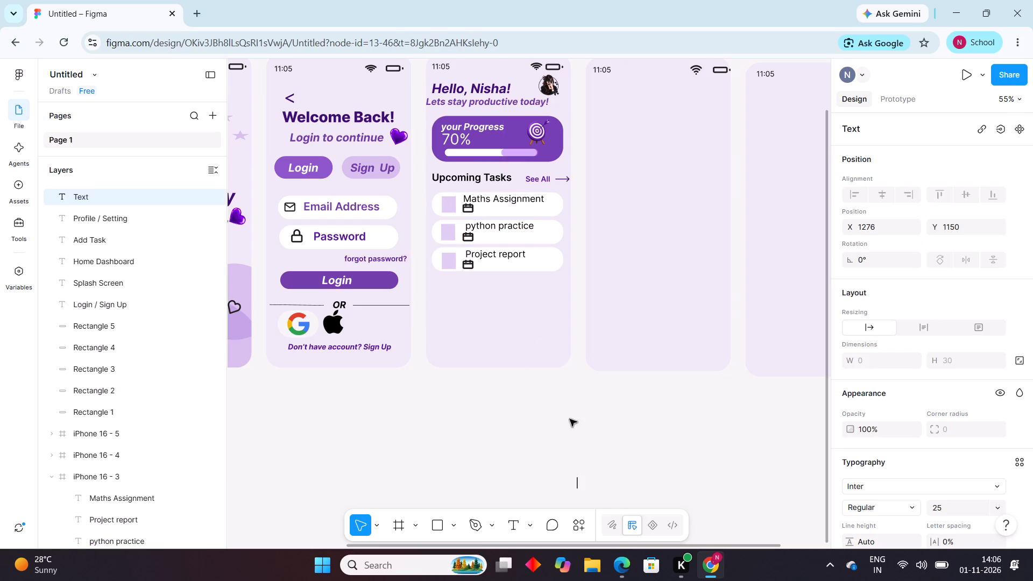
pyautogui.write('to')
pyautogui.press('BackSpace')
pyautogui.press('BackSpace')
pyautogui.write('Today')
pyautogui.press('space')
pyautogui.press('.')
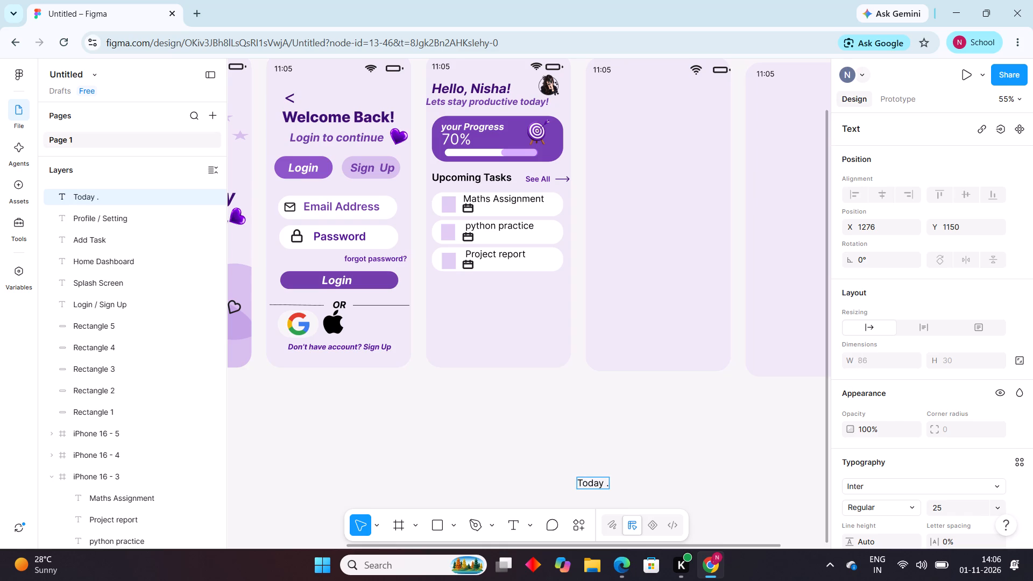
pyautogui.press('space')
pyautogui.write('5')
pyautogui.press('space')
pyautogui.write('PM')
# Set the font size of the whole "Today . 5 PM" text to 19.
pyautogui.moveTo(579, 482); pyautogui.dragTo(716, 467)
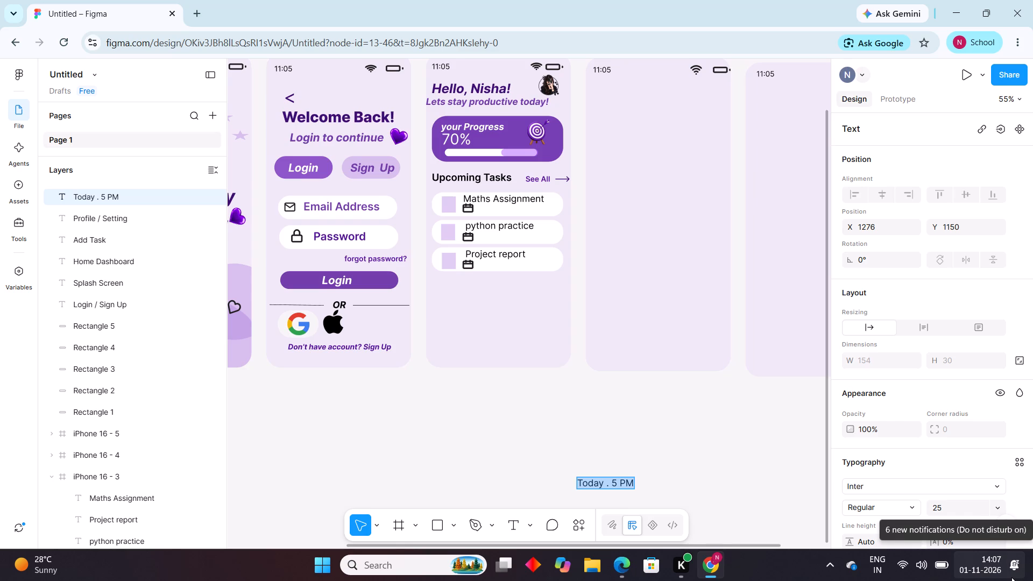
pyautogui.click(959, 508)
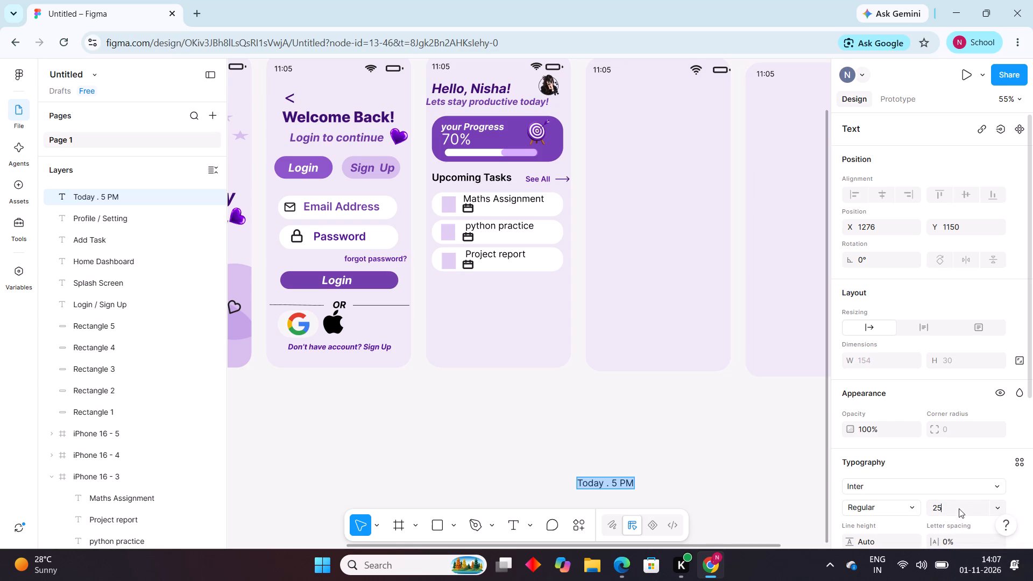
pyautogui.press('BackSpace')
pyautogui.write('19')
pyautogui.press('Return')
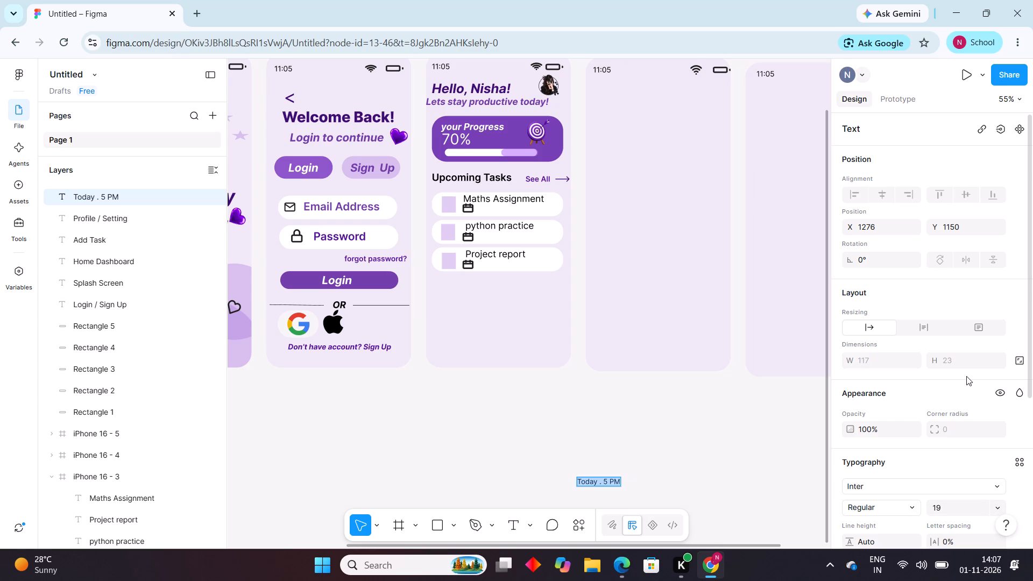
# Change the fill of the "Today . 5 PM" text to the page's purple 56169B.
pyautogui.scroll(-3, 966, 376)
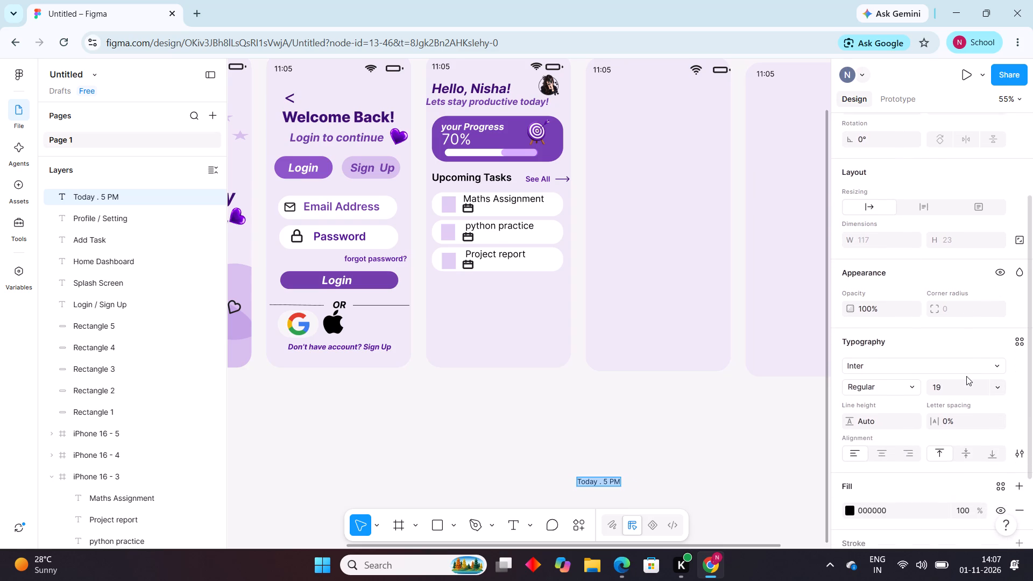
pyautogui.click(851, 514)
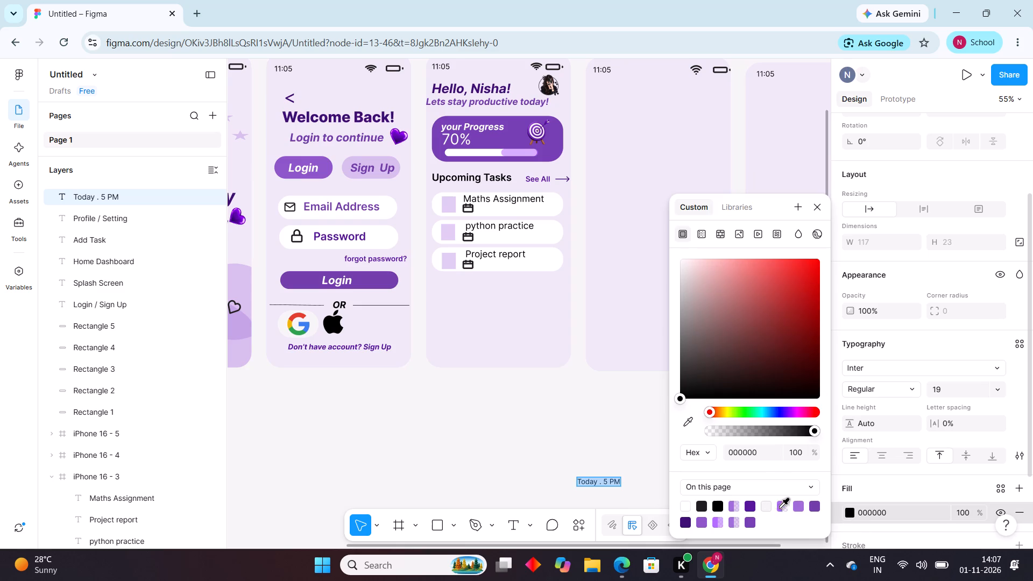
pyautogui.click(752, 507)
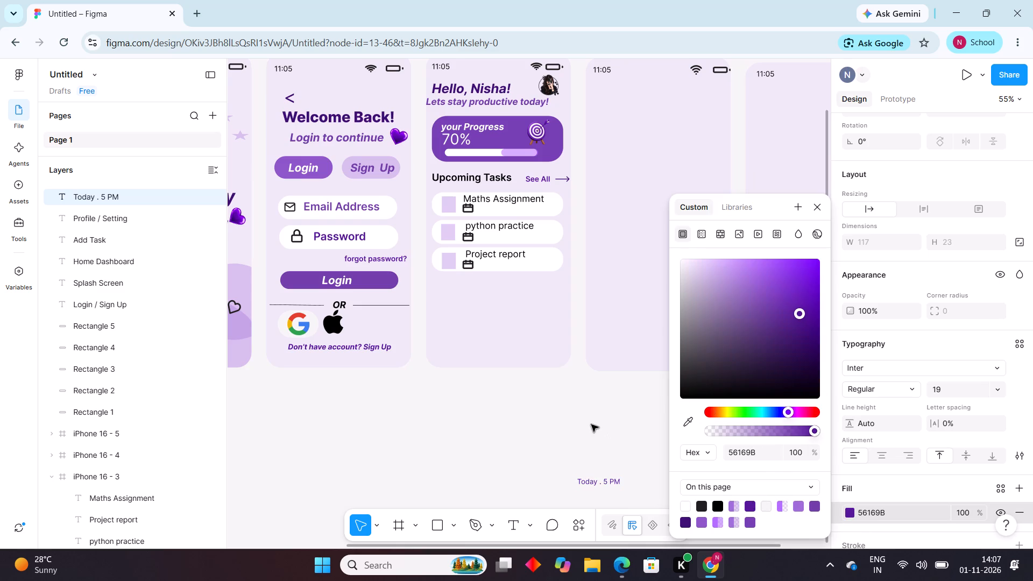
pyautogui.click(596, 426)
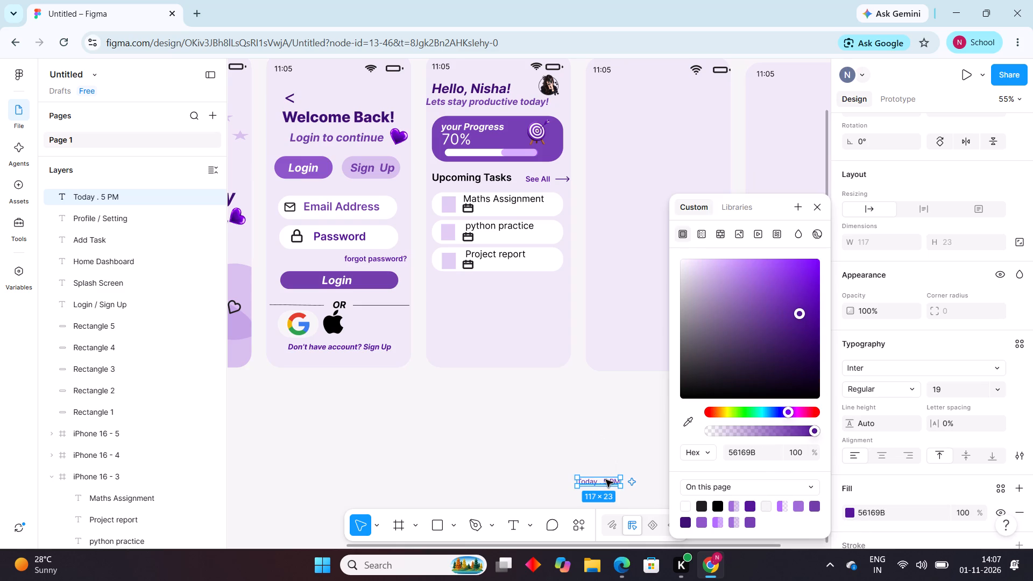
# Move "Today . 5 PM" into the first task card, beside the calendar icon and below "Maths Assignment".
pyautogui.moveTo(606, 480); pyautogui.dragTo(520, 233)
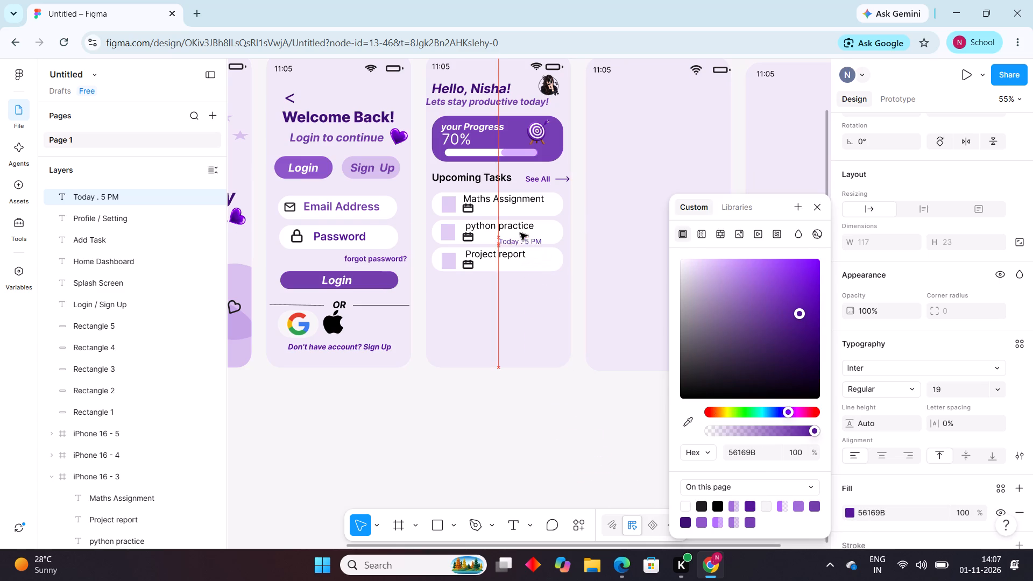
pyautogui.moveTo(520, 233); pyautogui.dragTo(510, 209)
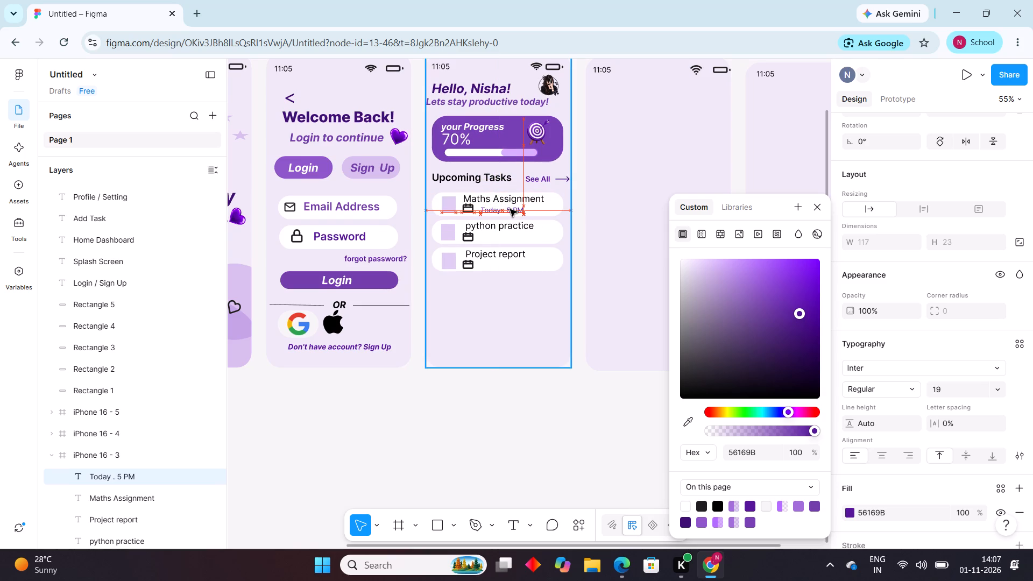
pyautogui.moveTo(510, 209); pyautogui.dragTo(510, 208)
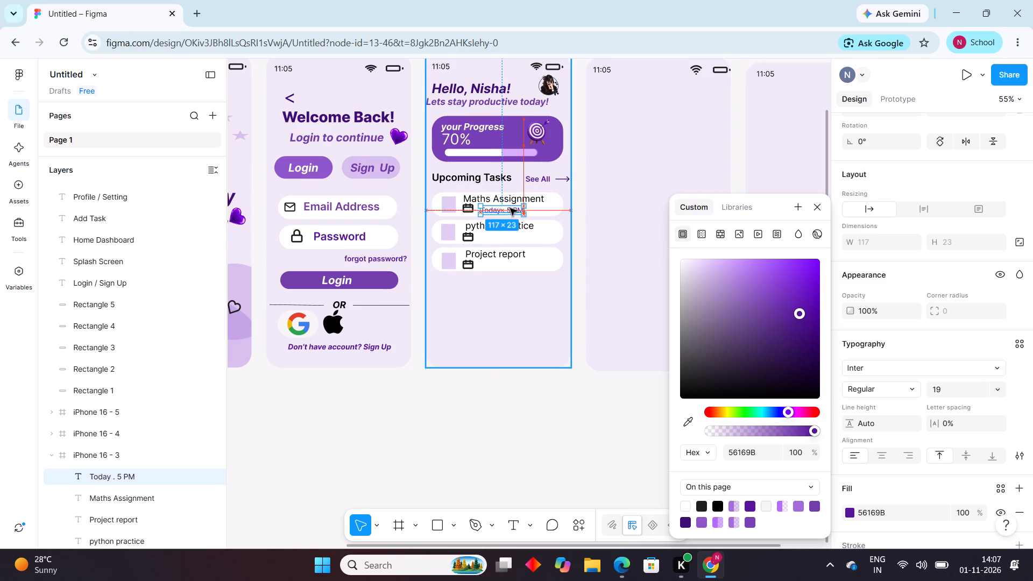
pyautogui.moveTo(510, 208); pyautogui.dragTo(510, 208)
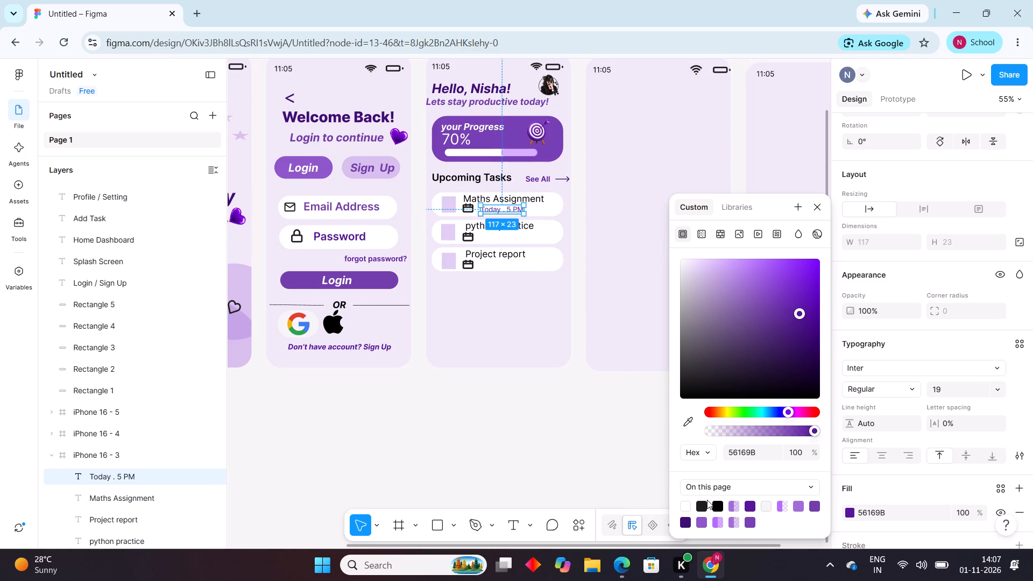
# Recolour "Today . 5 PM" with the page colours, trying B26CFF at 54% and settling on dark purple 3F0F74.
pyautogui.click(719, 524)
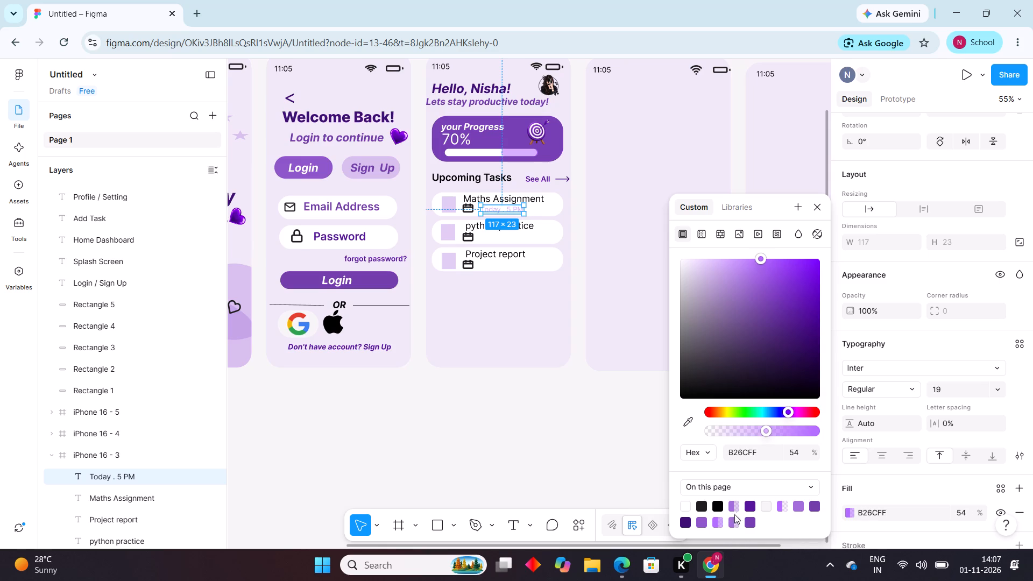
pyautogui.click(688, 519)
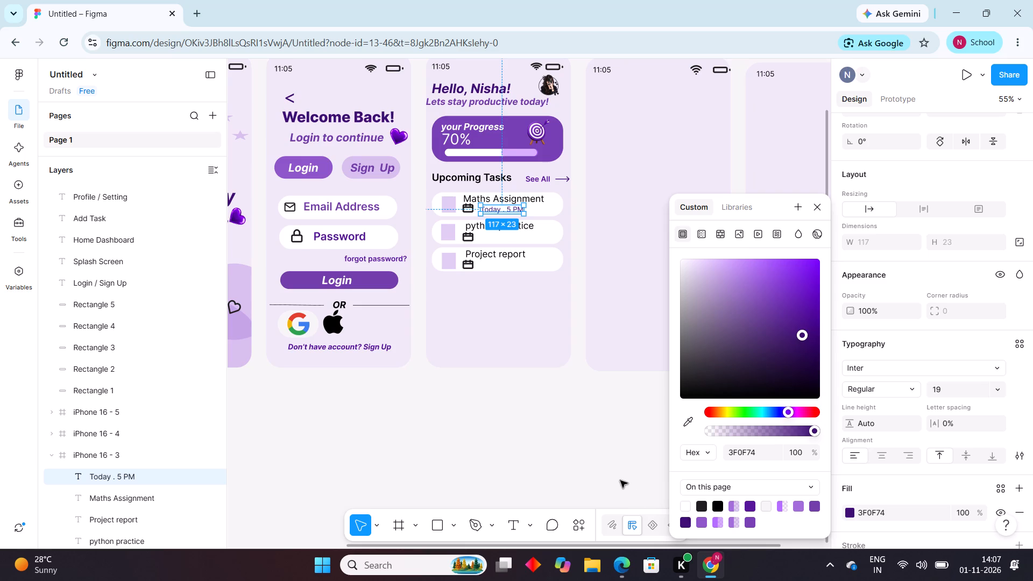
pyautogui.click(620, 480)
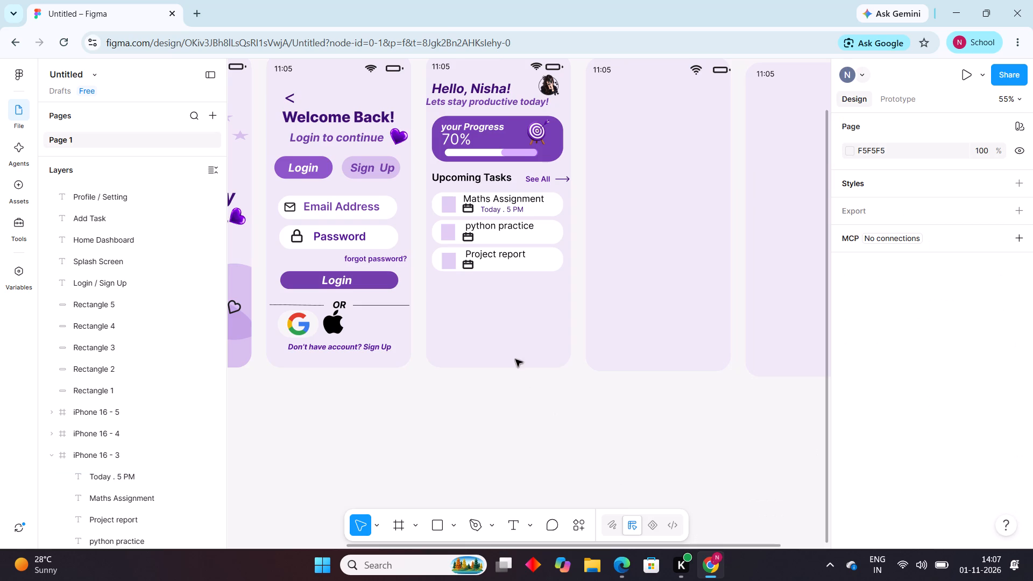
# Widen the first task card's white rounded rectangle to 372 by extending its right edge, keeping the height at 65.
pyautogui.click(455, 209)
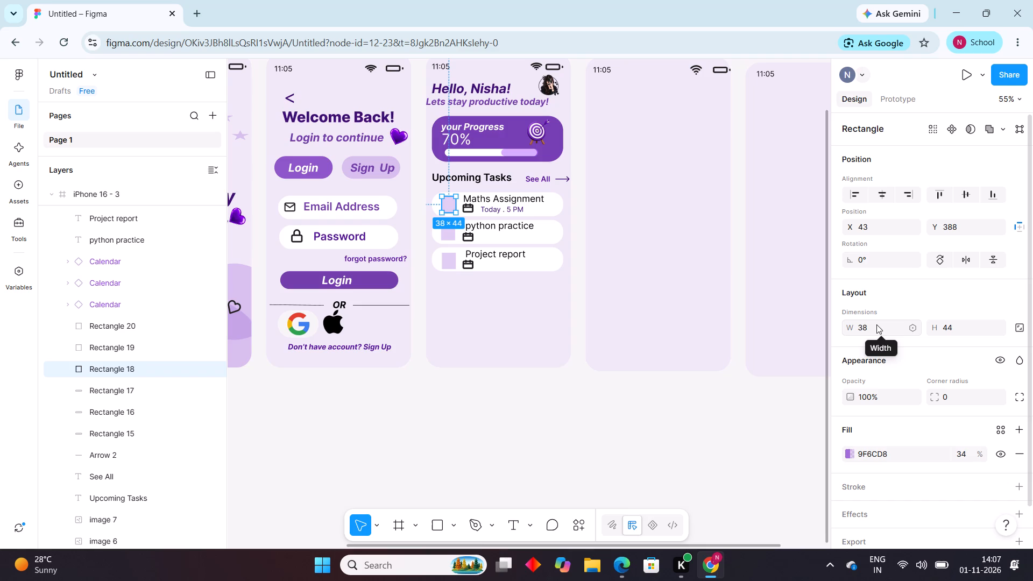
pyautogui.click(604, 444)
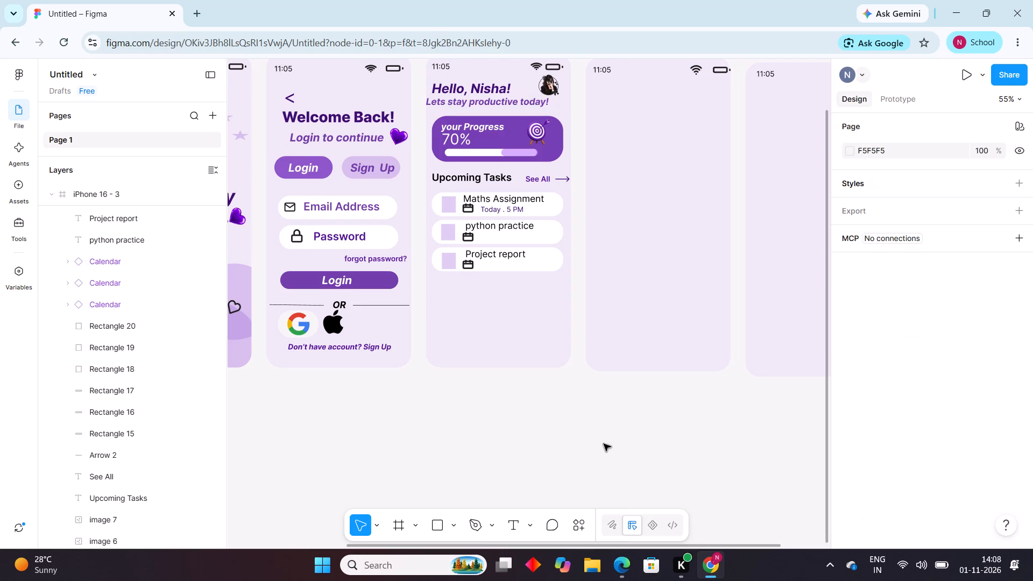
pyautogui.click(555, 208)
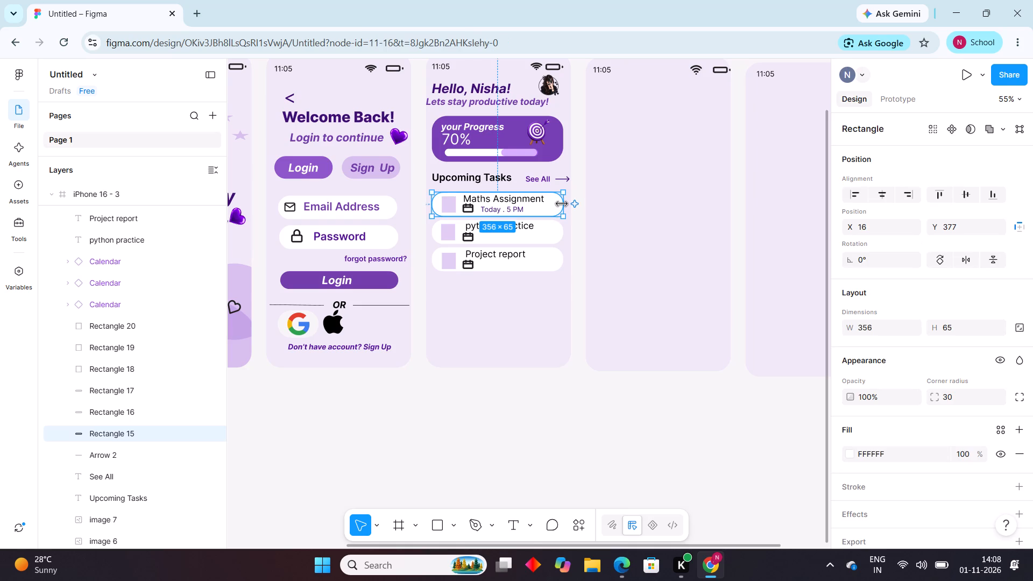
pyautogui.moveTo(562, 204); pyautogui.dragTo(569, 204)
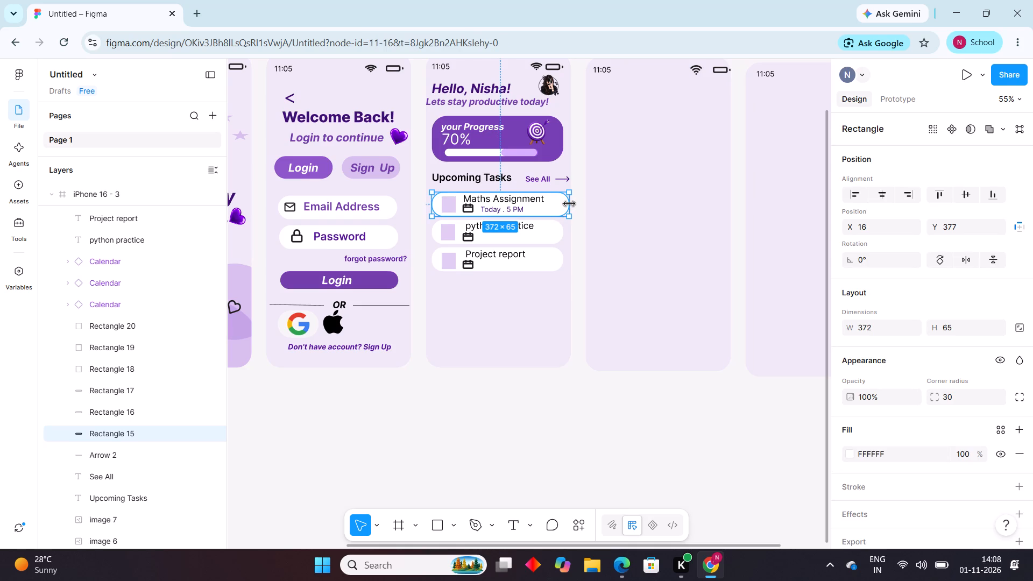
pyautogui.click(581, 396)
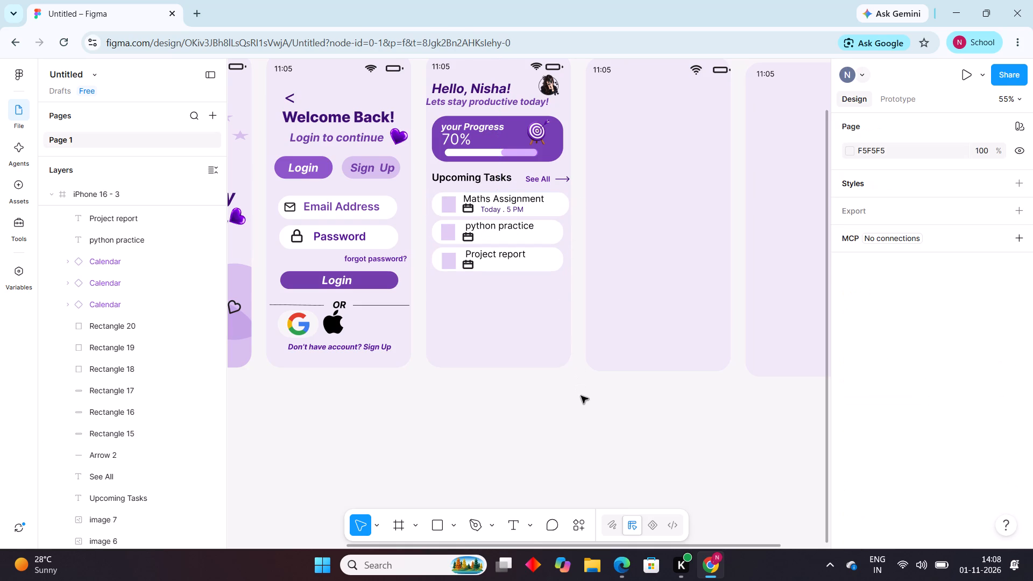
# Shift the first task card's light purple square left to X 27, Y 388.
pyautogui.moveTo(450, 211); pyautogui.dragTo(444, 210)
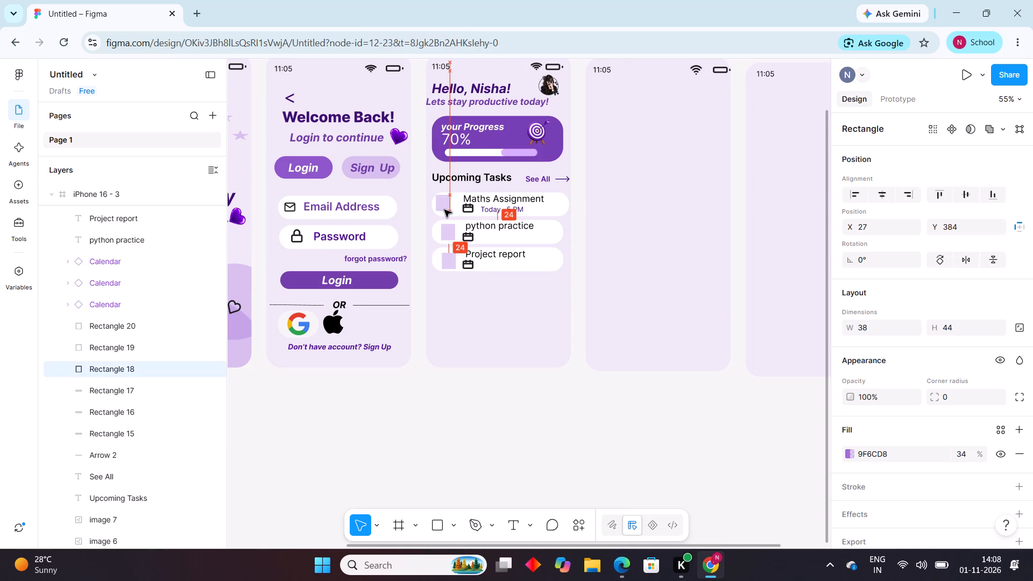
pyautogui.moveTo(444, 210); pyautogui.dragTo(444, 211)
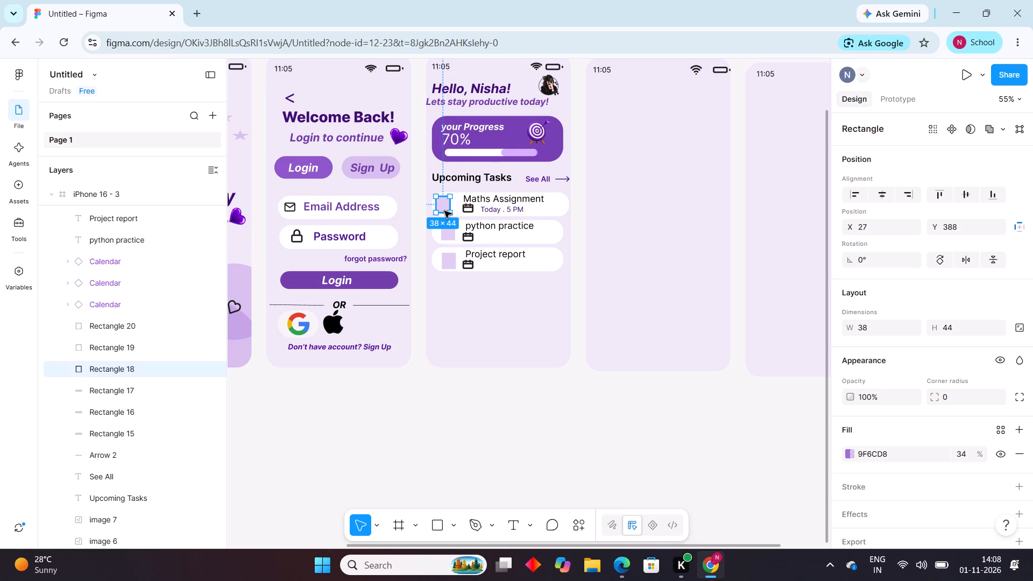
pyautogui.click(503, 388)
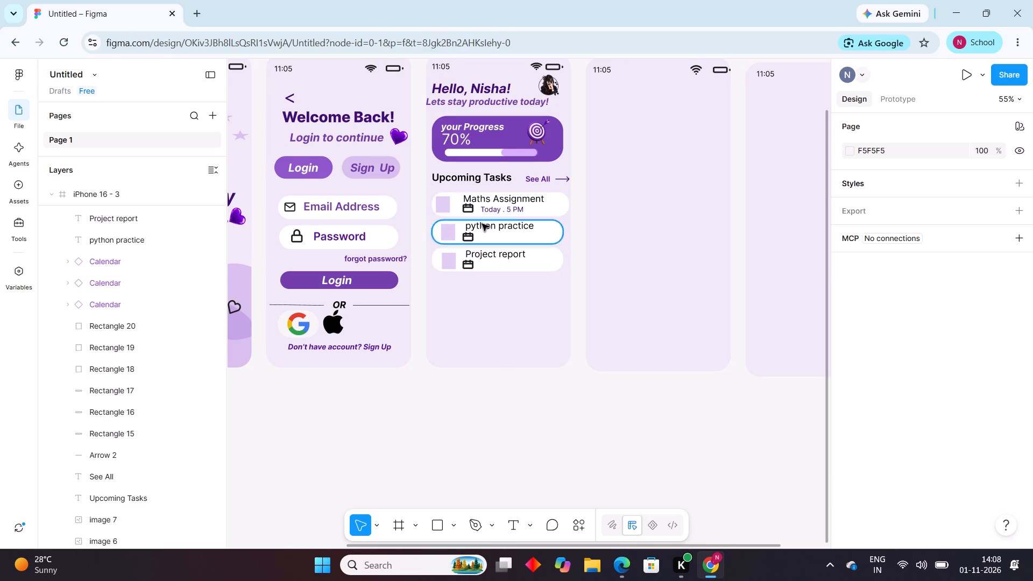
# Shift the first task card's calendar icon left to X 67, Y 405, next to the purple square.
pyautogui.moveTo(471, 214); pyautogui.dragTo(465, 213)
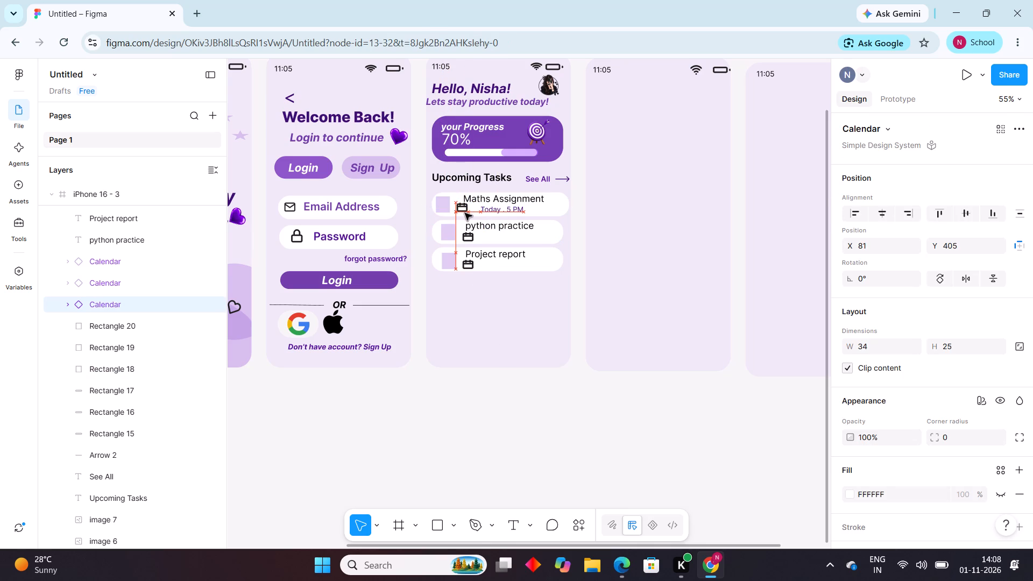
pyautogui.moveTo(465, 213); pyautogui.dragTo(461, 213)
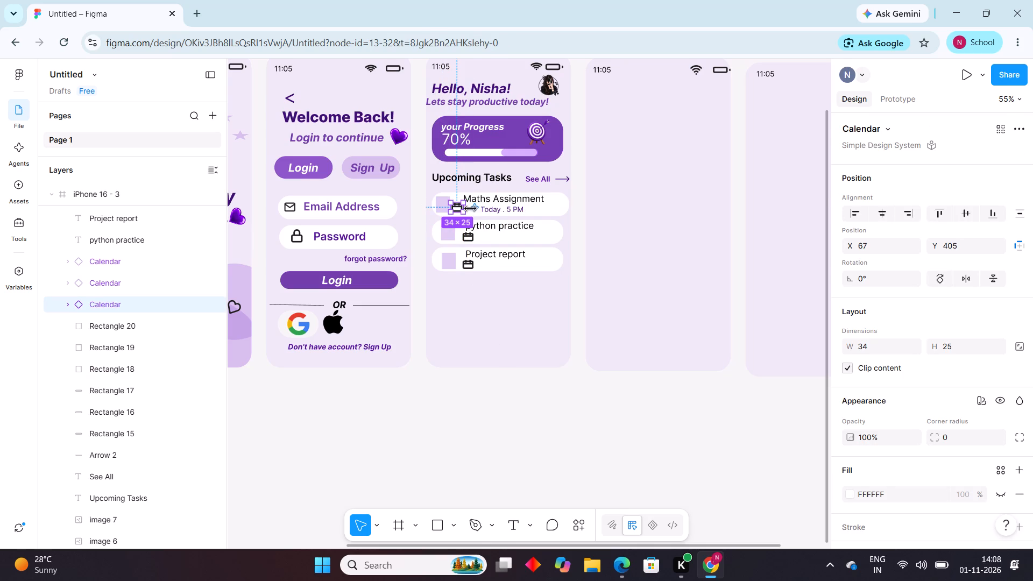
# Shift the "Maths Assignment" title left to X 71, Y 372 in the first task card.
pyautogui.moveTo(499, 197); pyautogui.dragTo(490, 194)
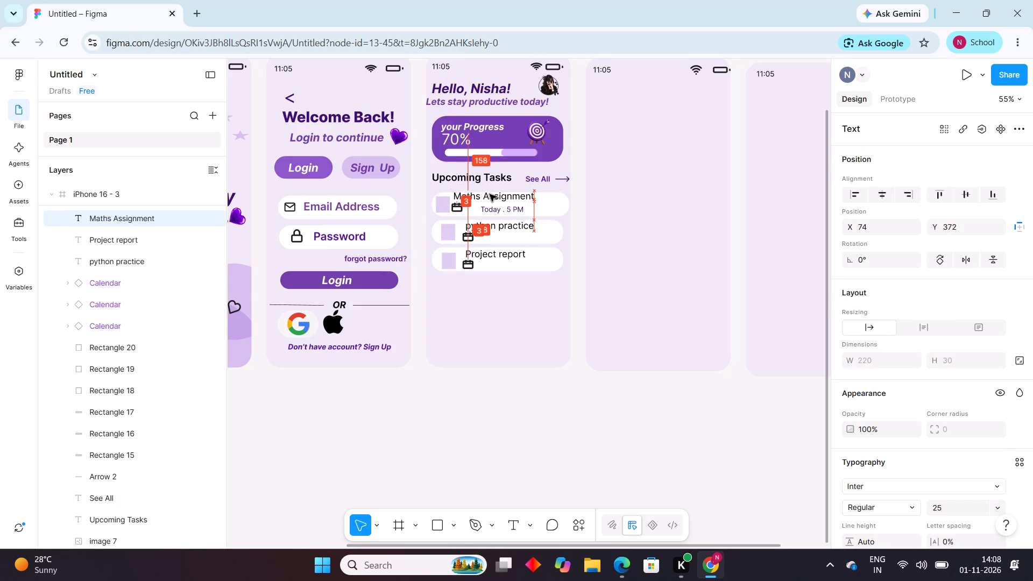
pyautogui.moveTo(490, 194); pyautogui.dragTo(489, 194)
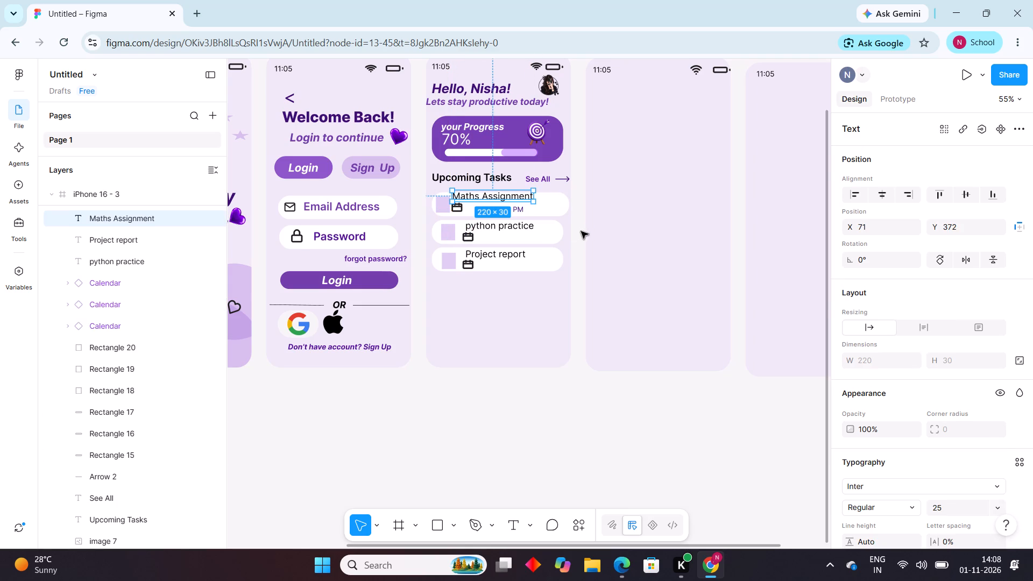
pyautogui.click(579, 233)
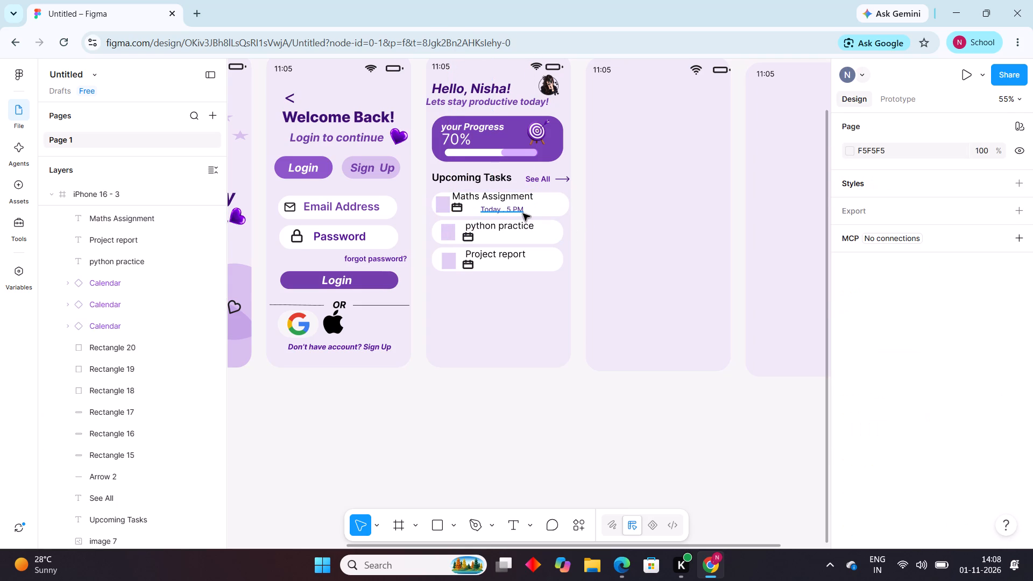
# Move "Today . 5 PM" left beside the first card's calendar icon, at X 114, Y 403.
pyautogui.moveTo(523, 214); pyautogui.dragTo(511, 210)
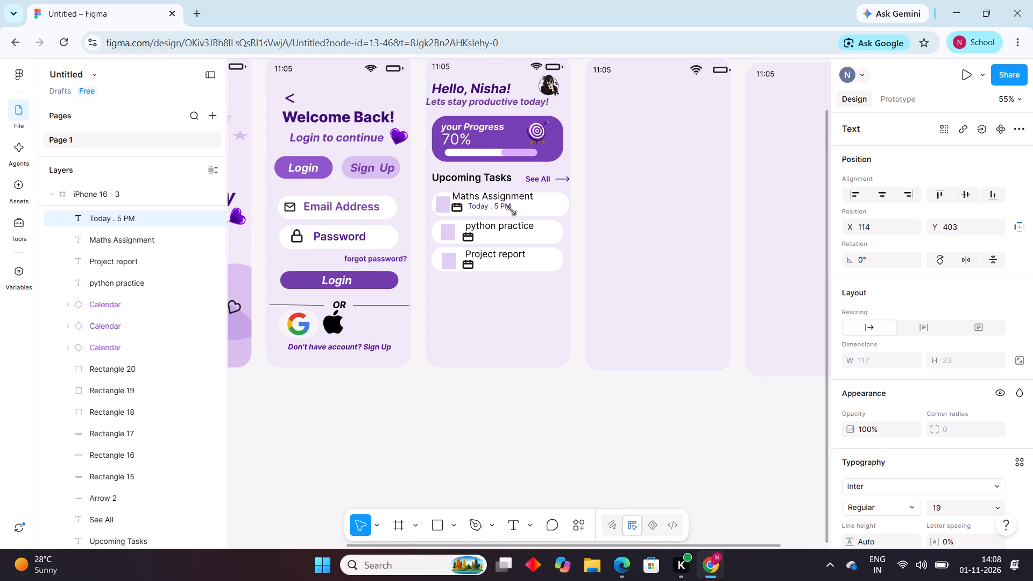
pyautogui.click(550, 396)
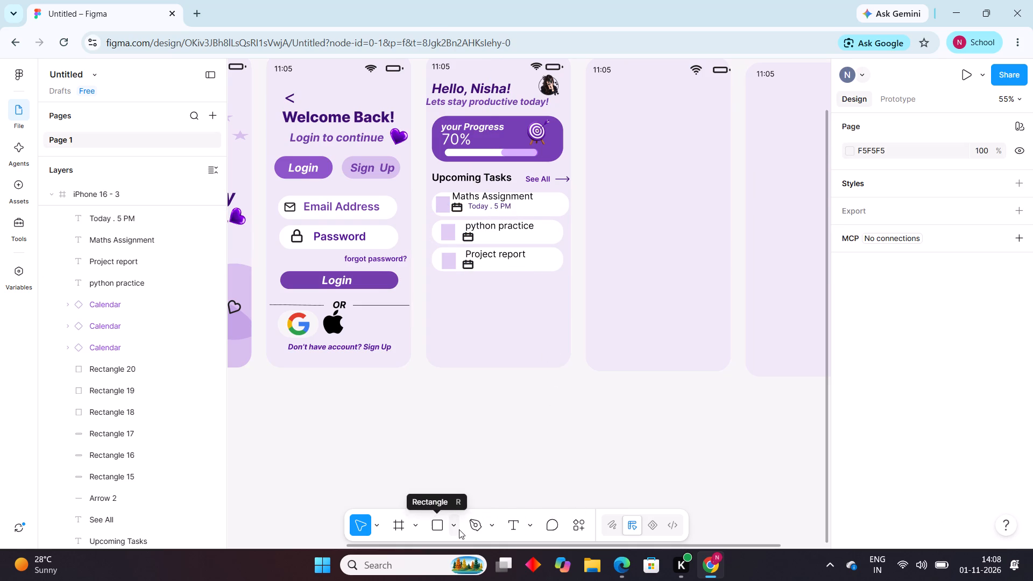
# Add a 74 × 37 rectangle at the right end of the first task card, positioned at X 296, Y 393.
pyautogui.click(436, 529)
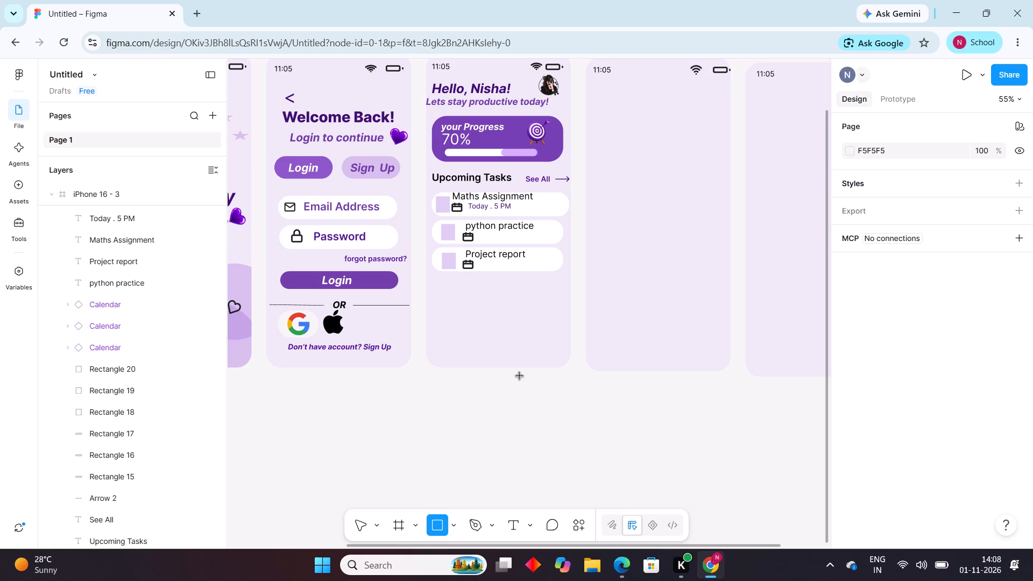
pyautogui.click(551, 206)
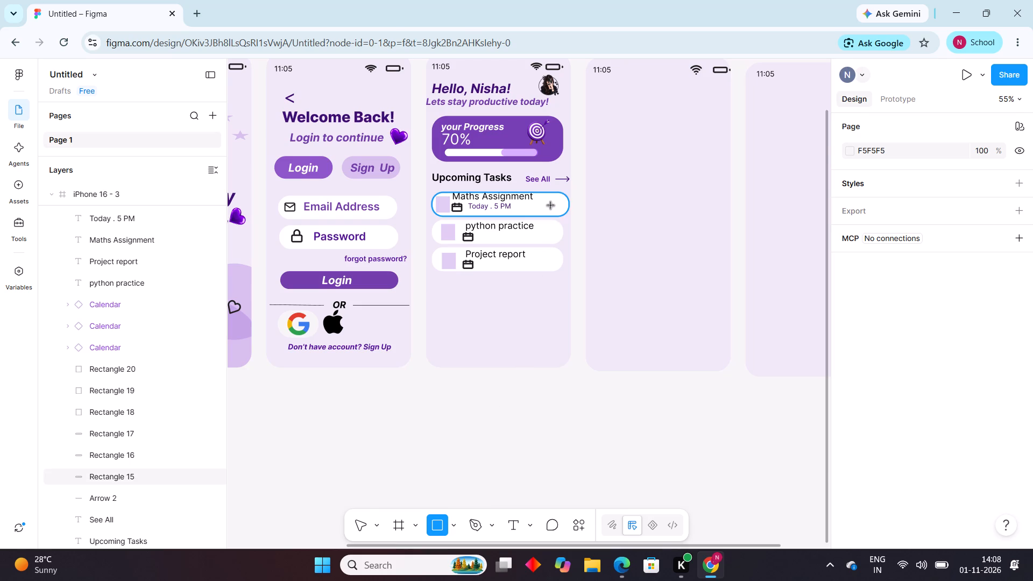
pyautogui.moveTo(534, 208); pyautogui.dragTo(543, 205)
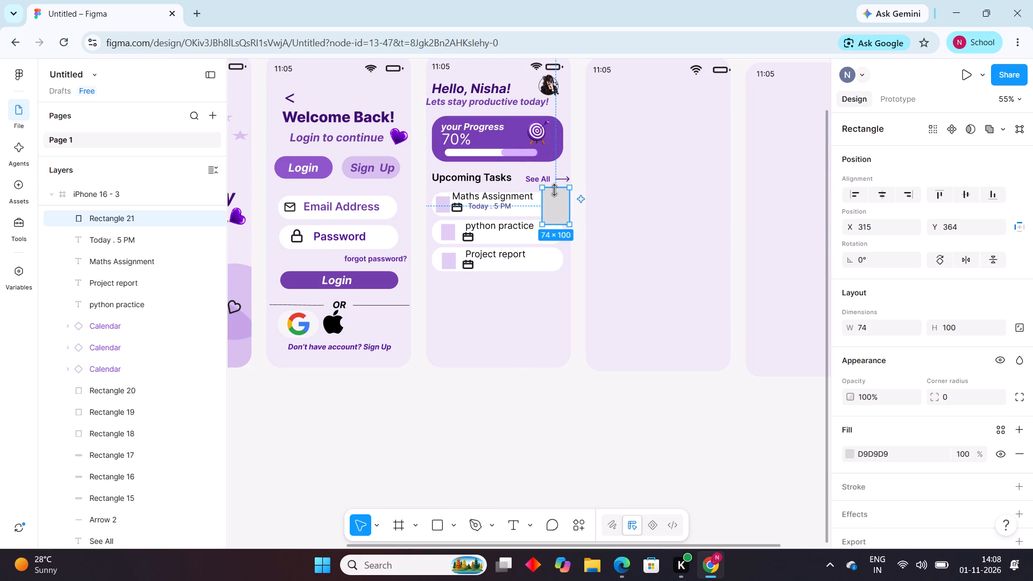
pyautogui.moveTo(555, 189); pyautogui.dragTo(555, 202)
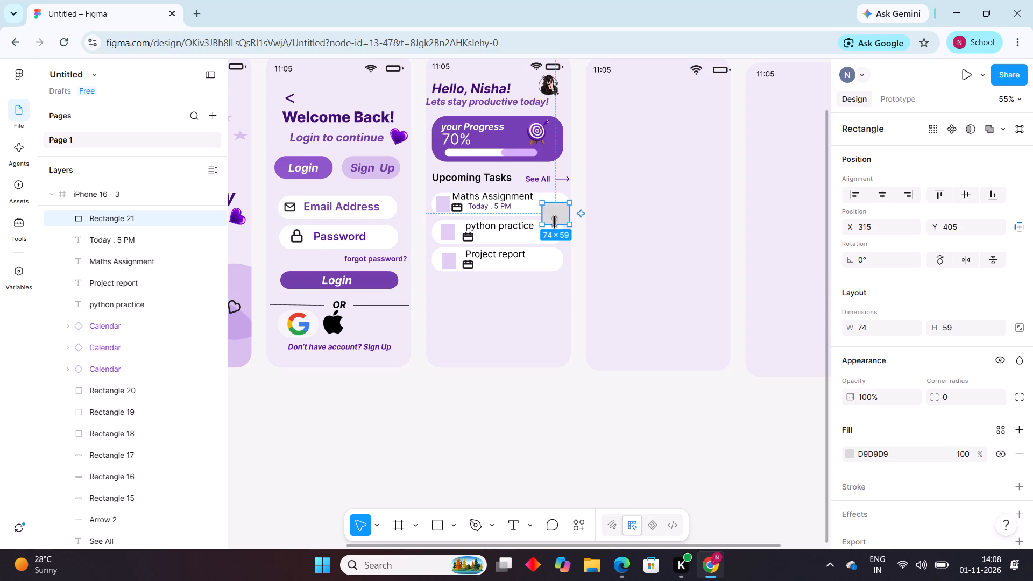
pyautogui.moveTo(555, 221); pyautogui.dragTo(550, 212)
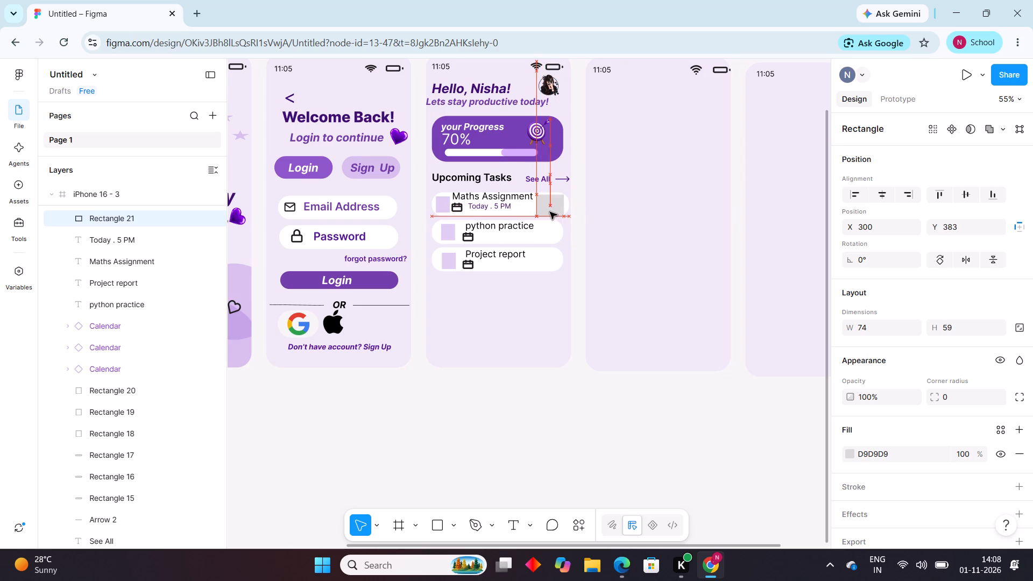
pyautogui.moveTo(550, 212); pyautogui.dragTo(550, 212)
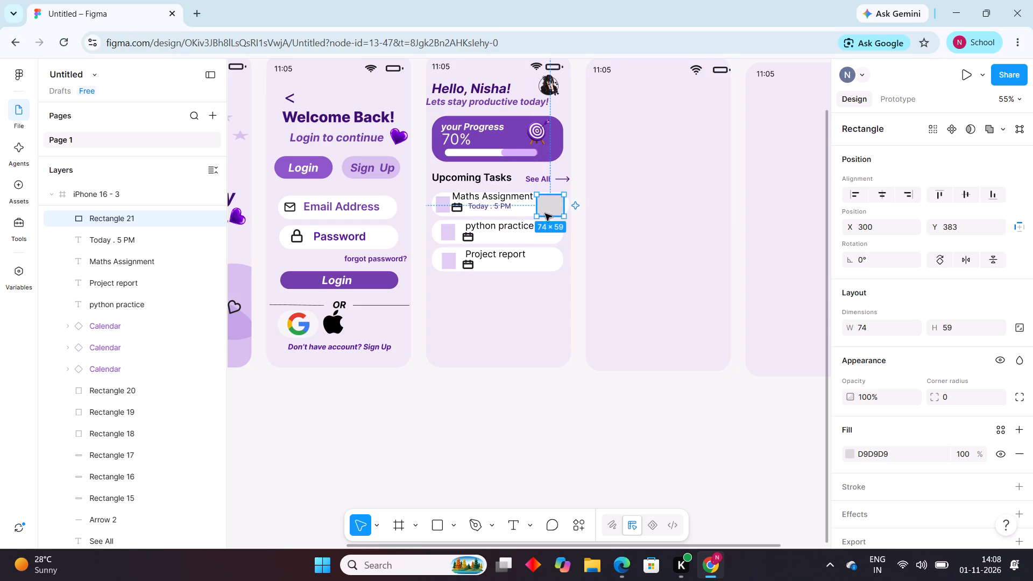
pyautogui.click(543, 214)
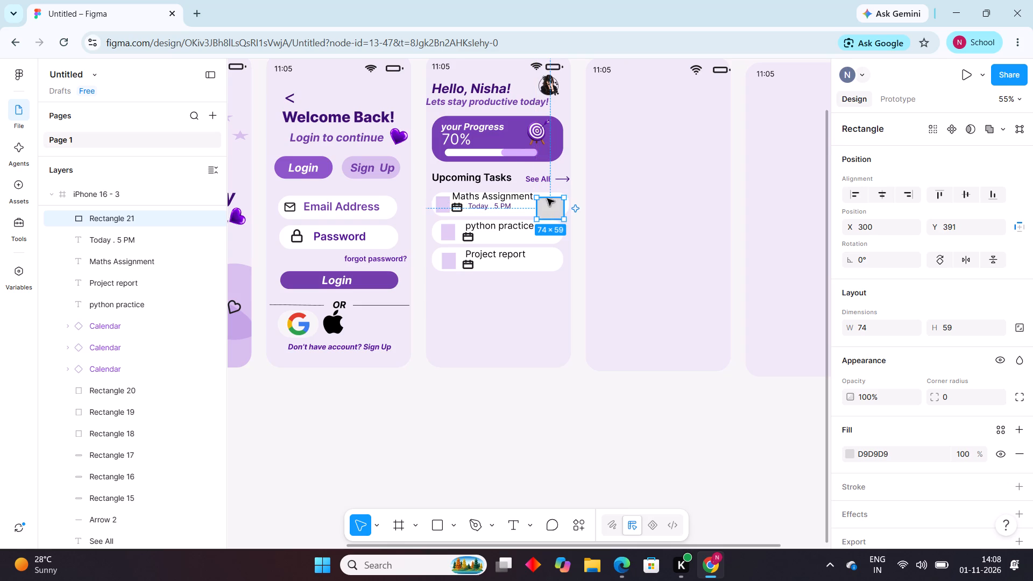
pyautogui.click(550, 200)
pyautogui.moveTo(550, 195); pyautogui.dragTo(550, 202)
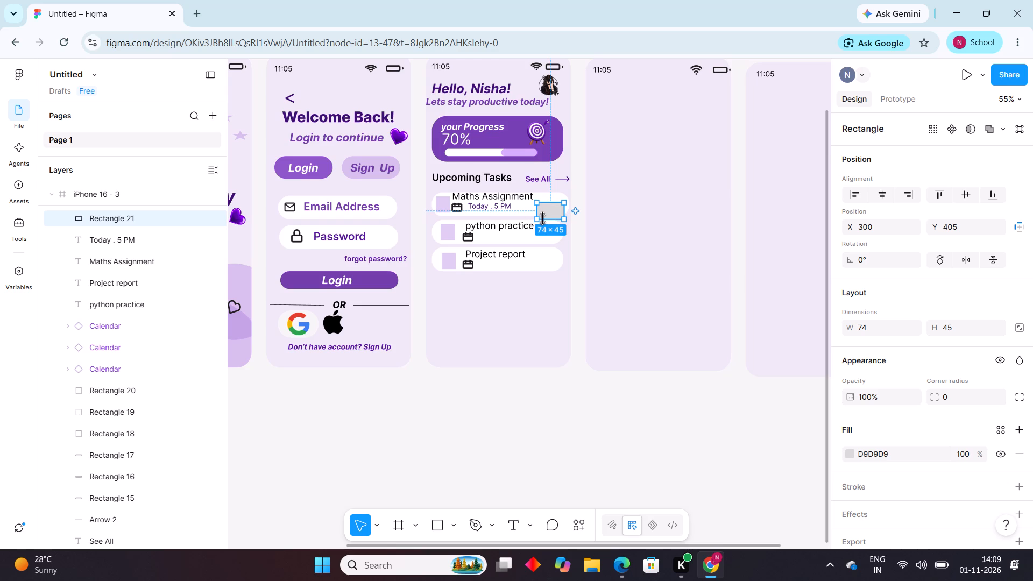
pyautogui.click(544, 218)
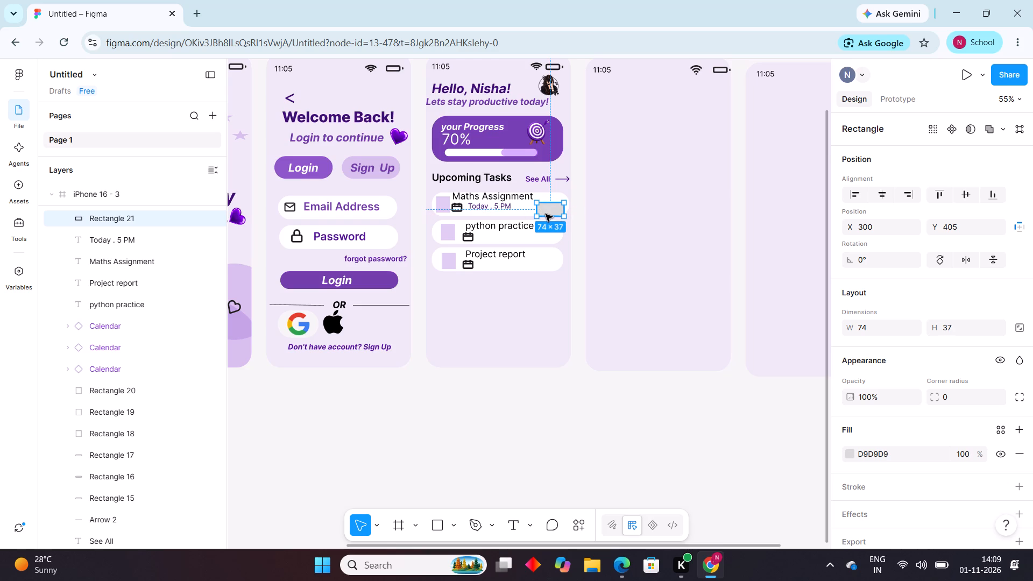
pyautogui.click(547, 210)
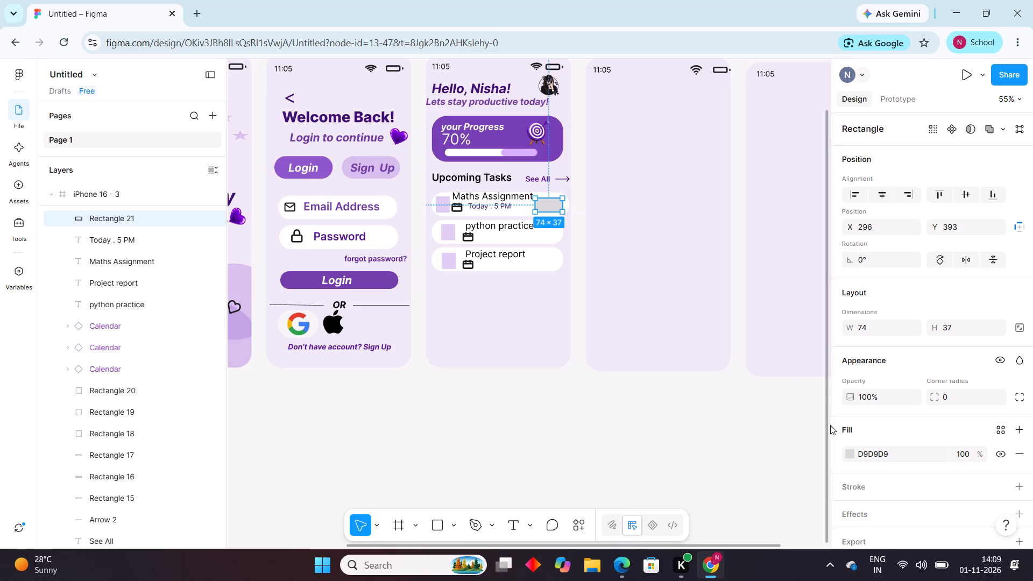
# Recolour the new rectangle's fill, trying white, F5F5F5 and several magenta and pink shades before settling on coral pink F16E80.
pyautogui.click(848, 454)
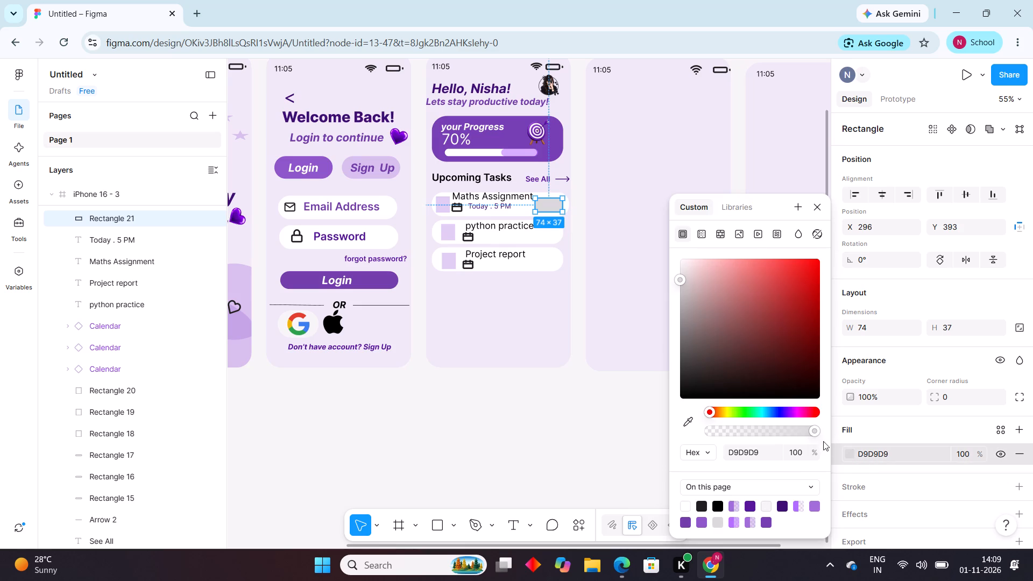
pyautogui.click(687, 503)
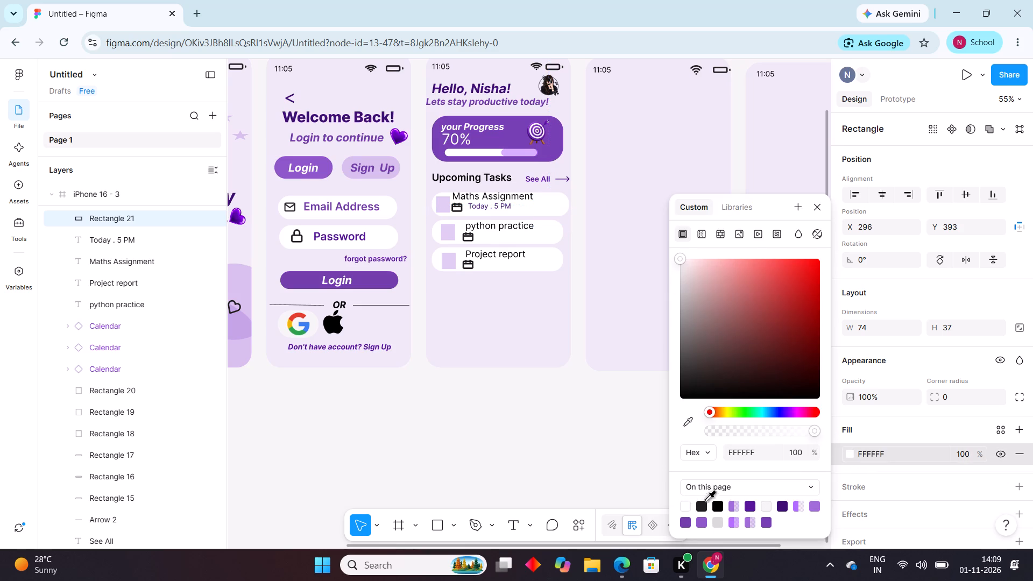
pyautogui.click(769, 505)
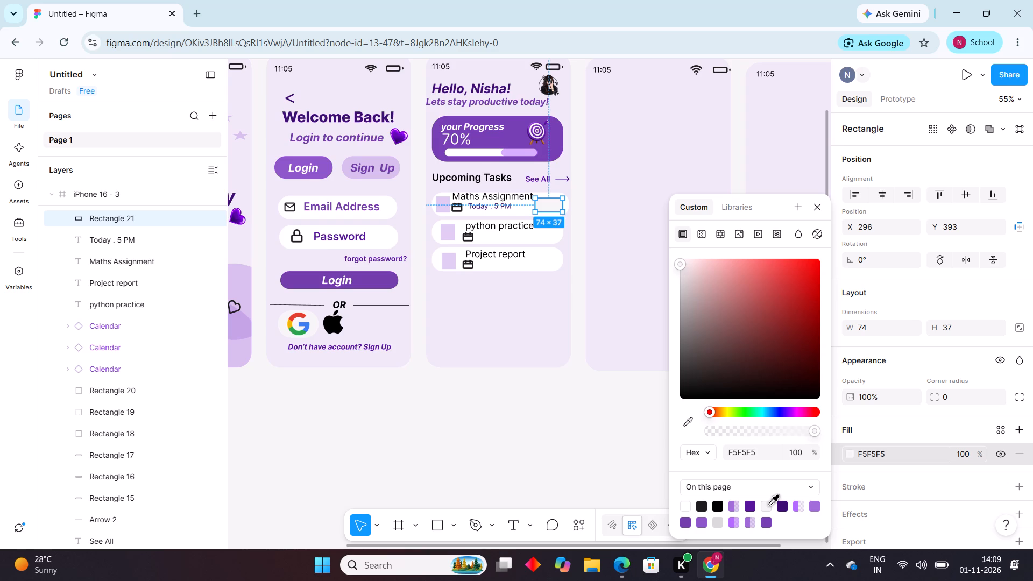
pyautogui.click(802, 412)
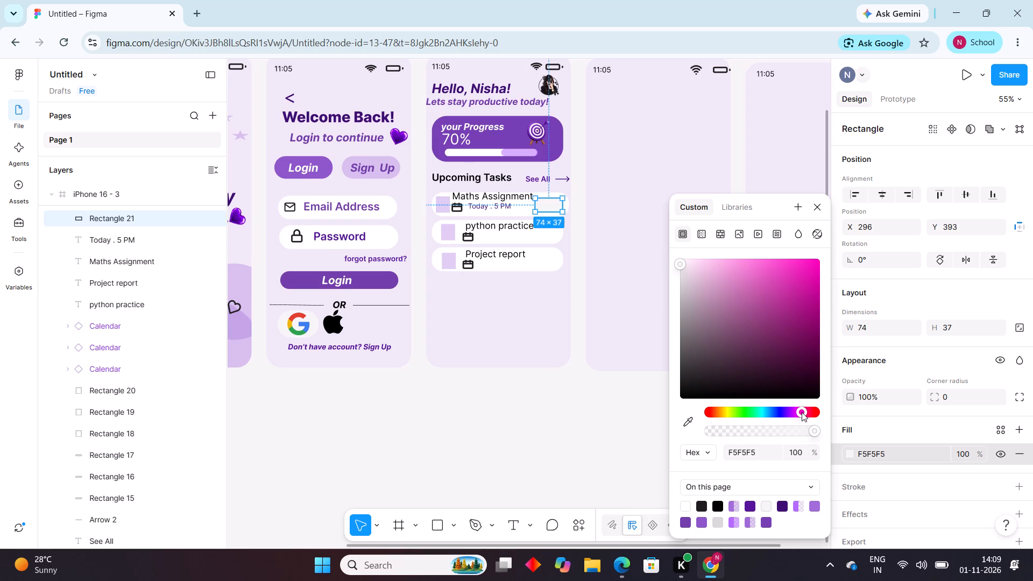
pyautogui.click(781, 314)
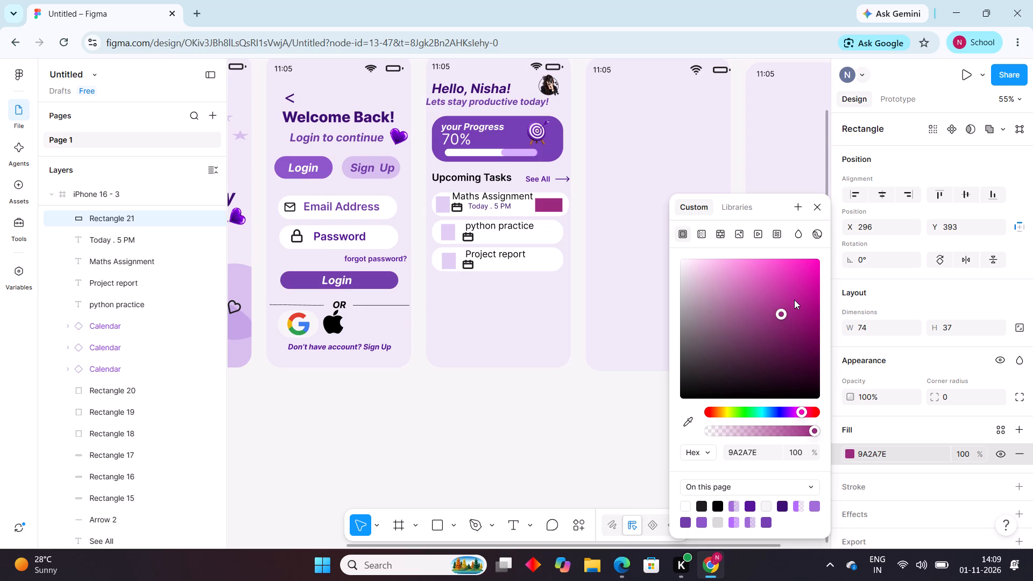
pyautogui.click(793, 292)
pyautogui.click(769, 266)
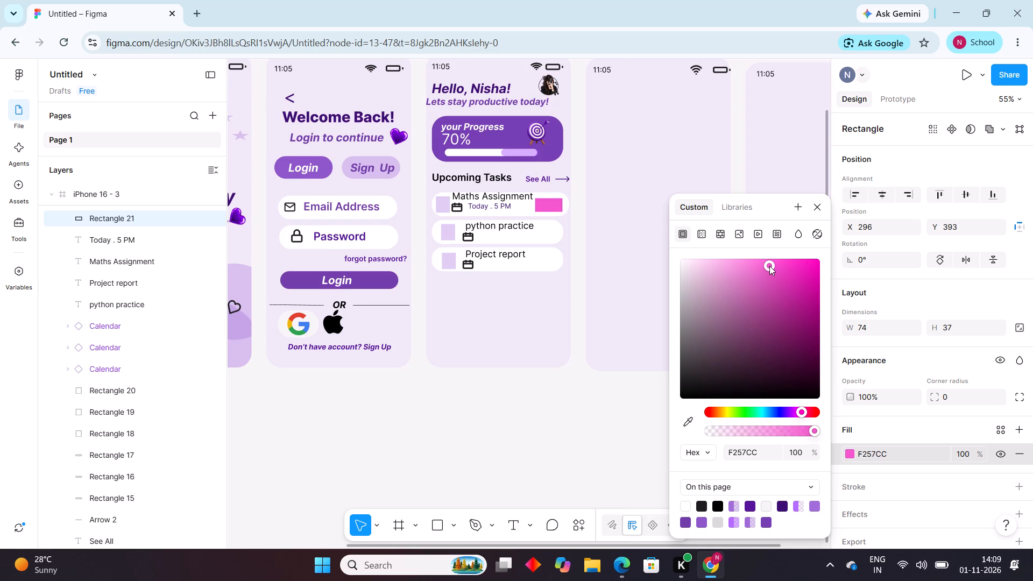
pyautogui.click(756, 266)
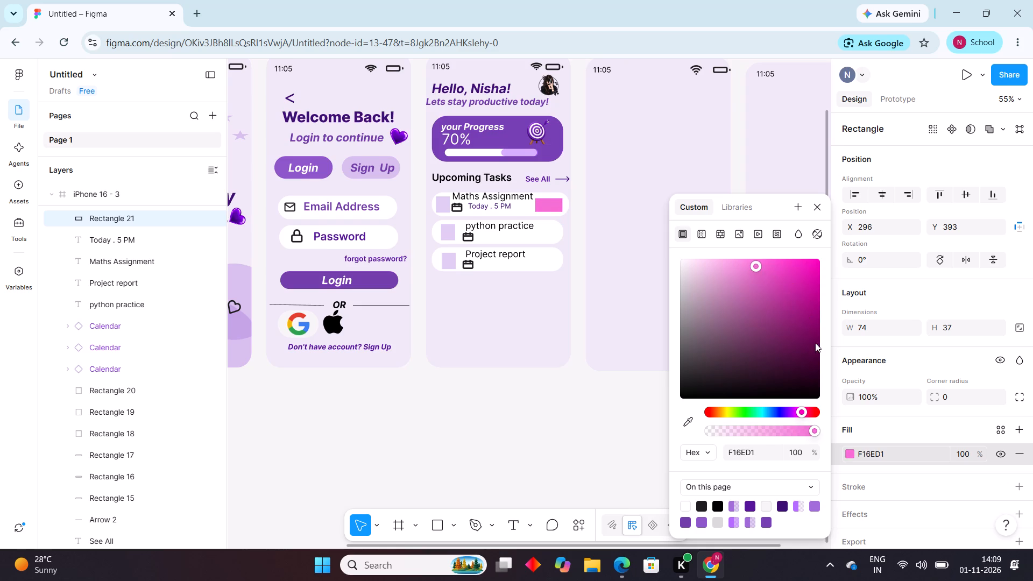
pyautogui.click(804, 410)
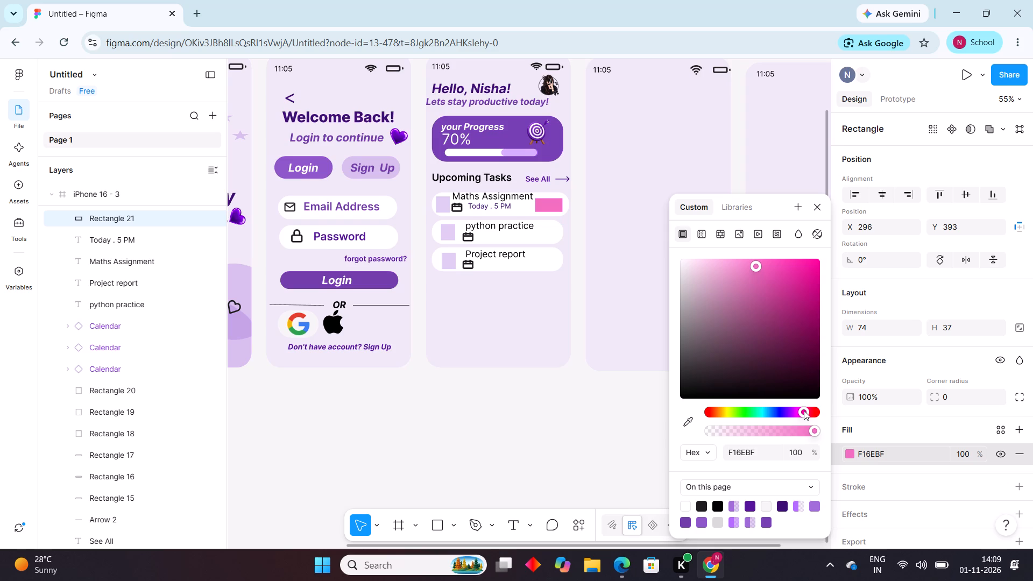
pyautogui.click(804, 410)
pyautogui.click(806, 410)
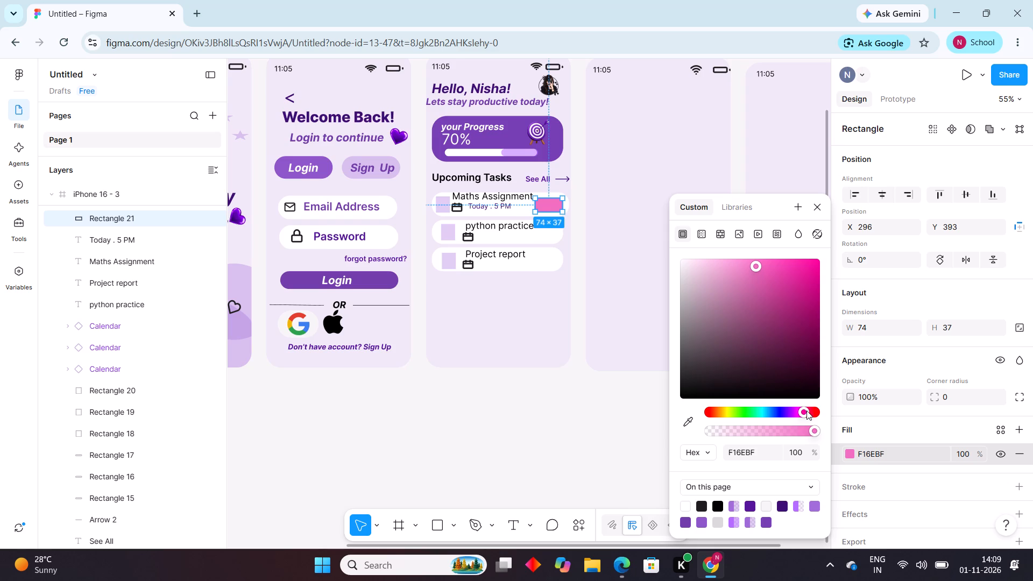
pyautogui.click(808, 412)
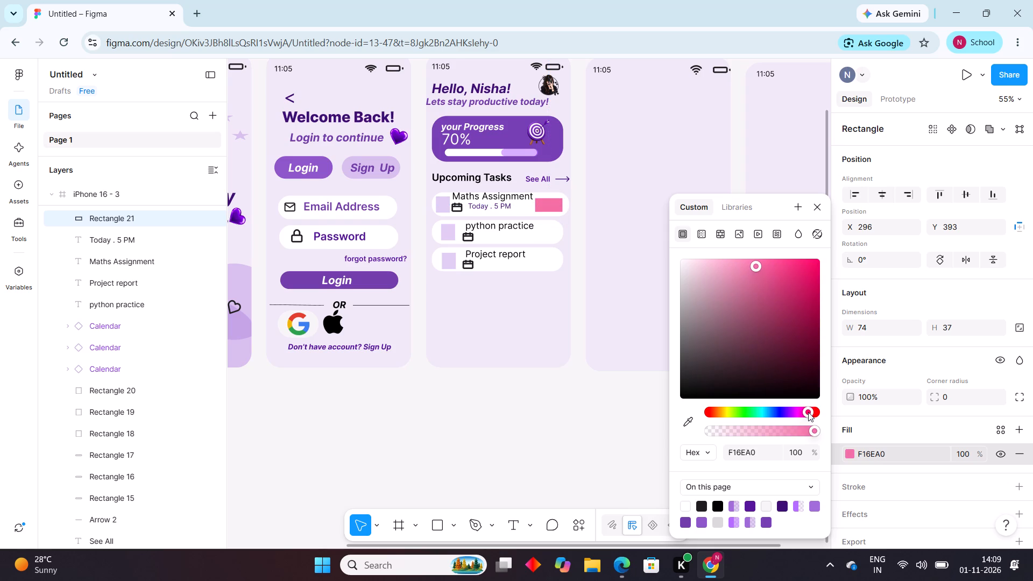
pyautogui.click(812, 412)
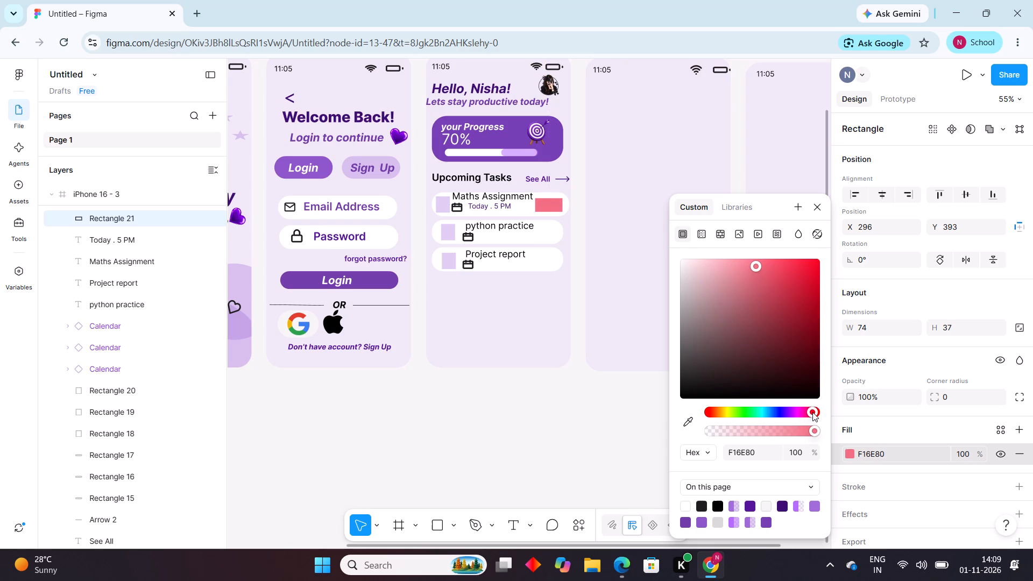
pyautogui.click(812, 412)
# Lower the new rectangle's fill opacity to 10%.
pyautogui.moveTo(806, 430); pyautogui.dragTo(756, 425)
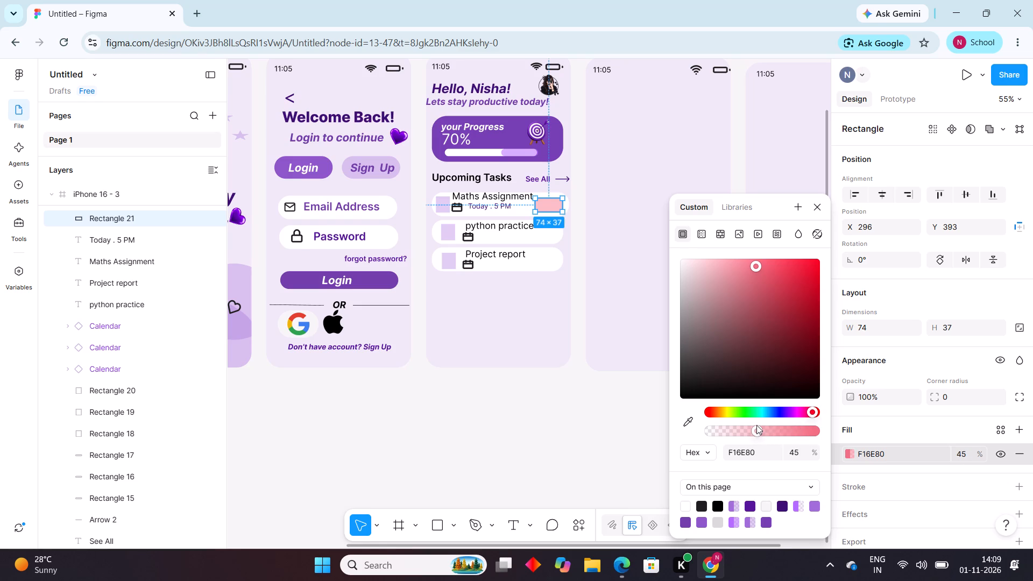
pyautogui.moveTo(756, 425); pyautogui.dragTo(720, 413)
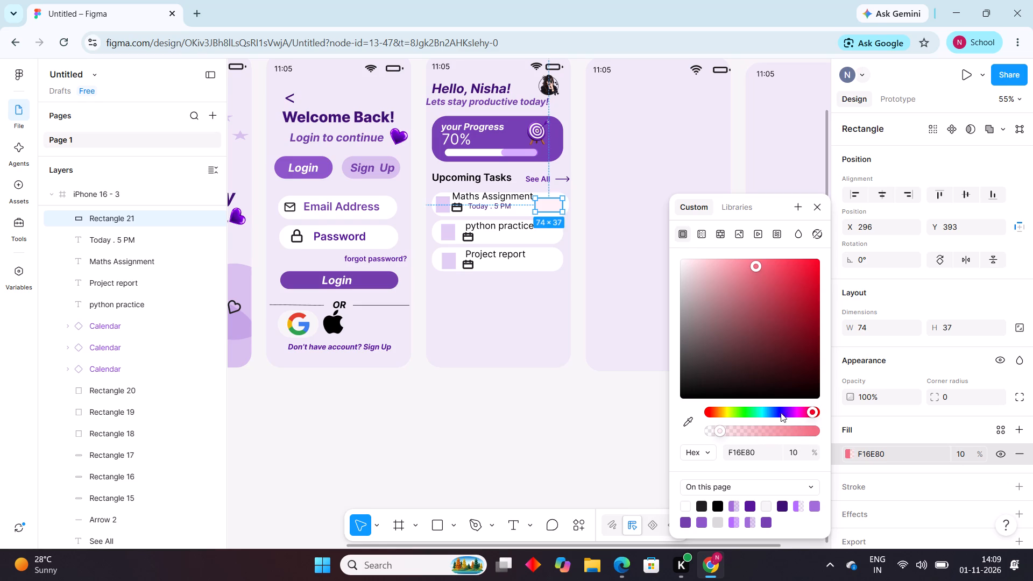
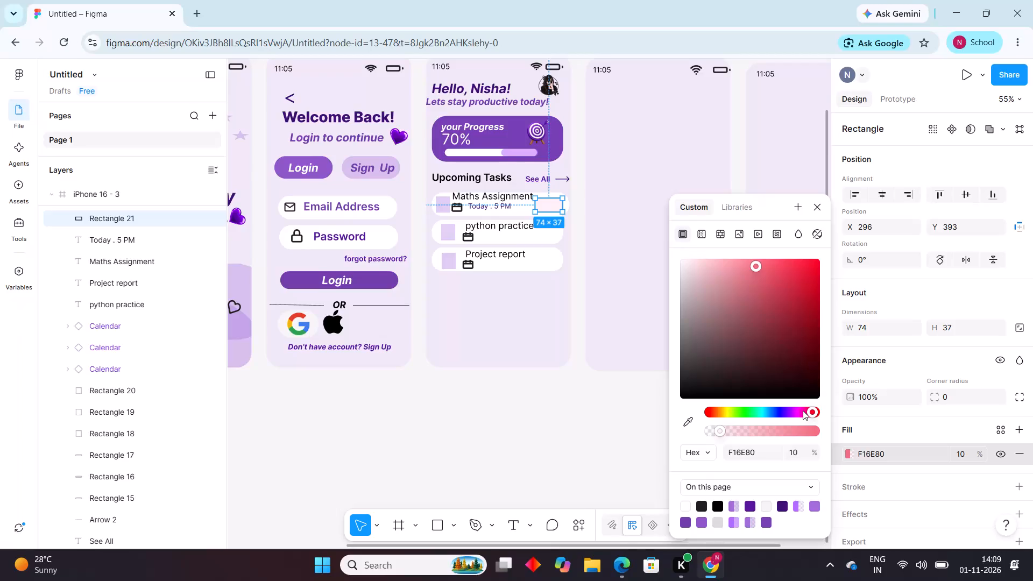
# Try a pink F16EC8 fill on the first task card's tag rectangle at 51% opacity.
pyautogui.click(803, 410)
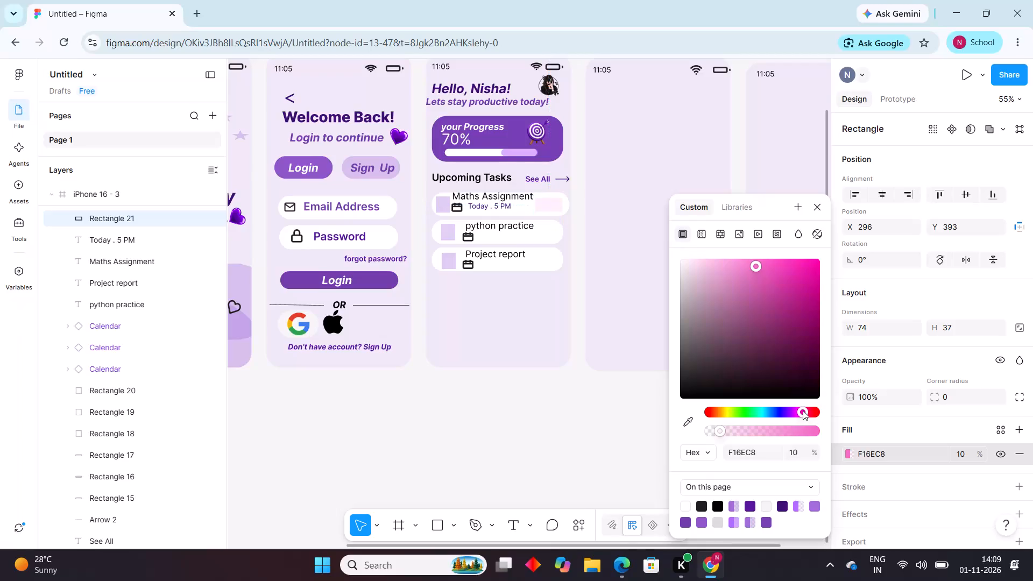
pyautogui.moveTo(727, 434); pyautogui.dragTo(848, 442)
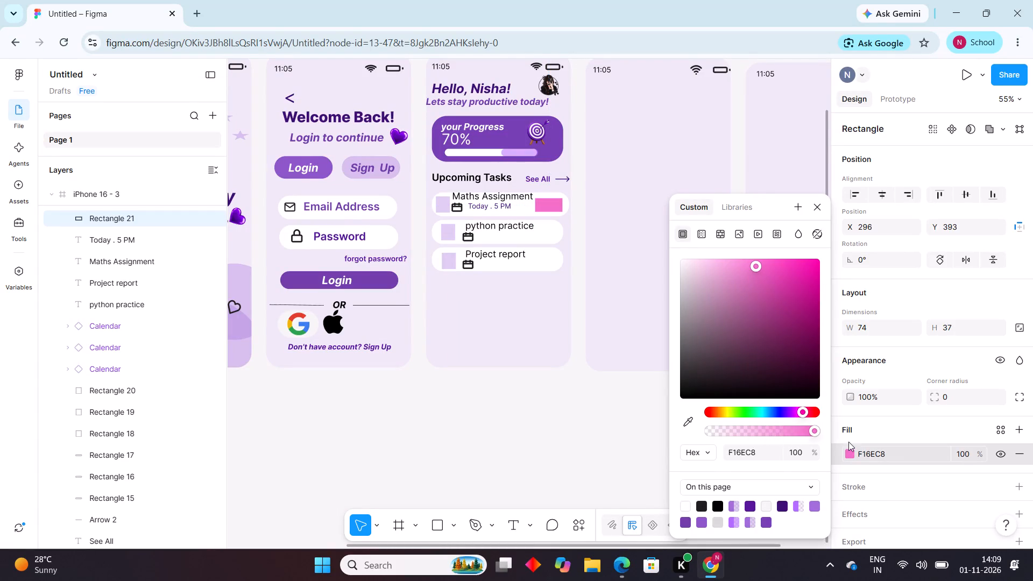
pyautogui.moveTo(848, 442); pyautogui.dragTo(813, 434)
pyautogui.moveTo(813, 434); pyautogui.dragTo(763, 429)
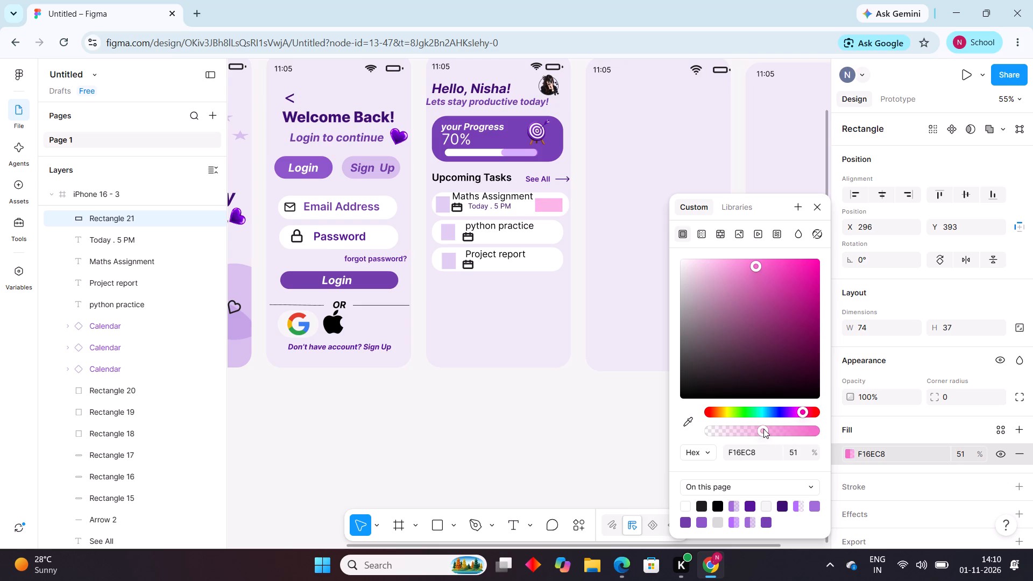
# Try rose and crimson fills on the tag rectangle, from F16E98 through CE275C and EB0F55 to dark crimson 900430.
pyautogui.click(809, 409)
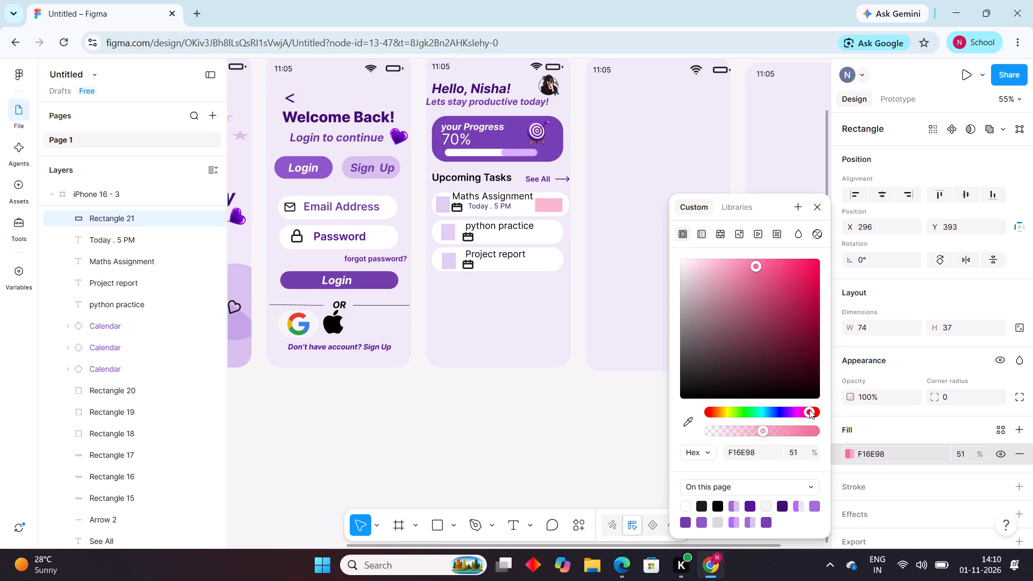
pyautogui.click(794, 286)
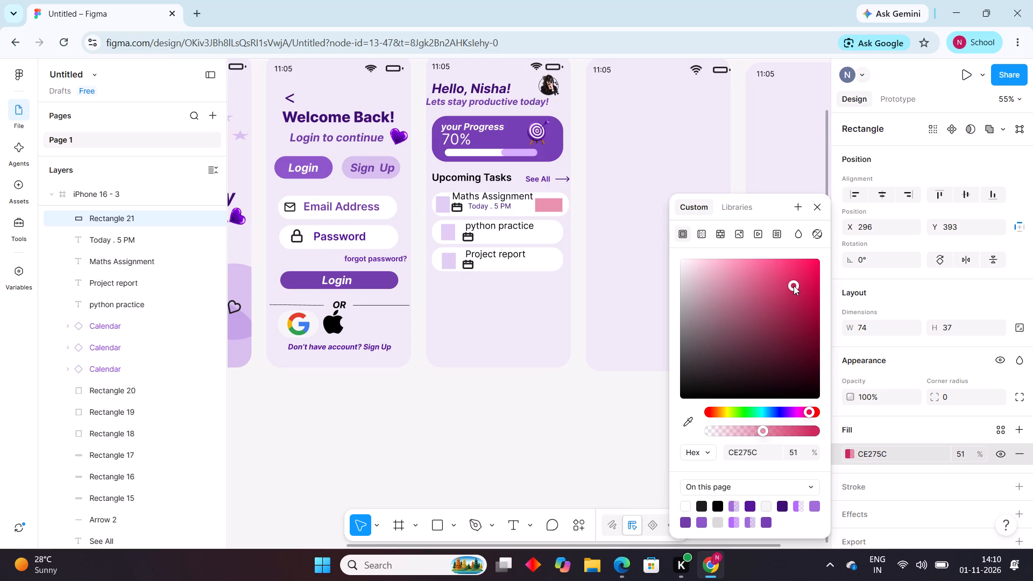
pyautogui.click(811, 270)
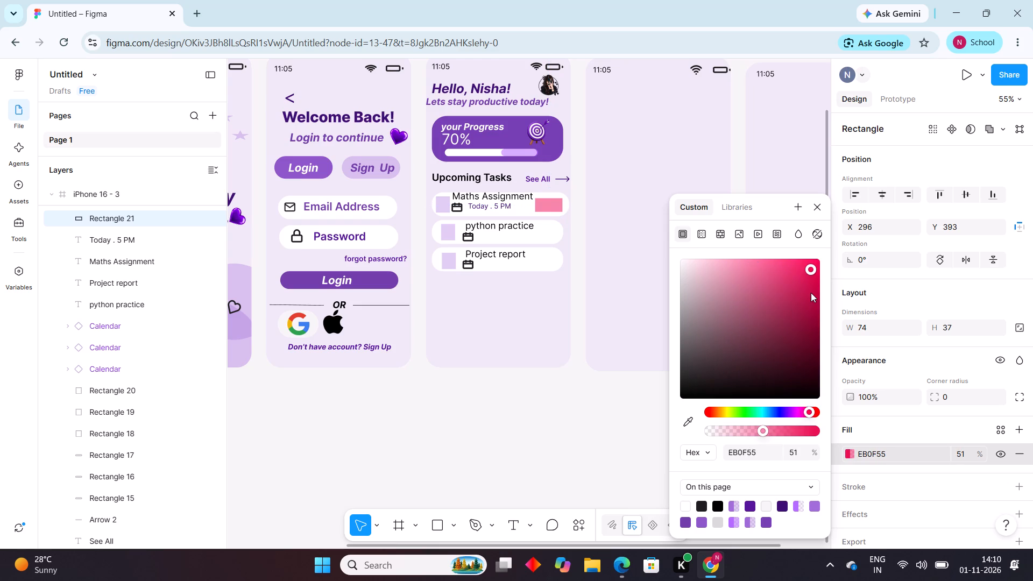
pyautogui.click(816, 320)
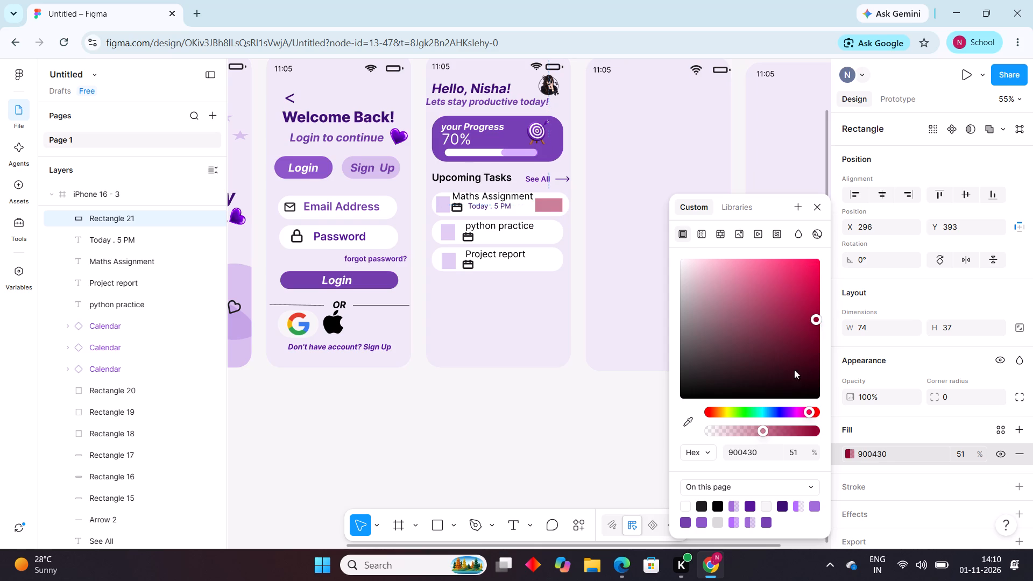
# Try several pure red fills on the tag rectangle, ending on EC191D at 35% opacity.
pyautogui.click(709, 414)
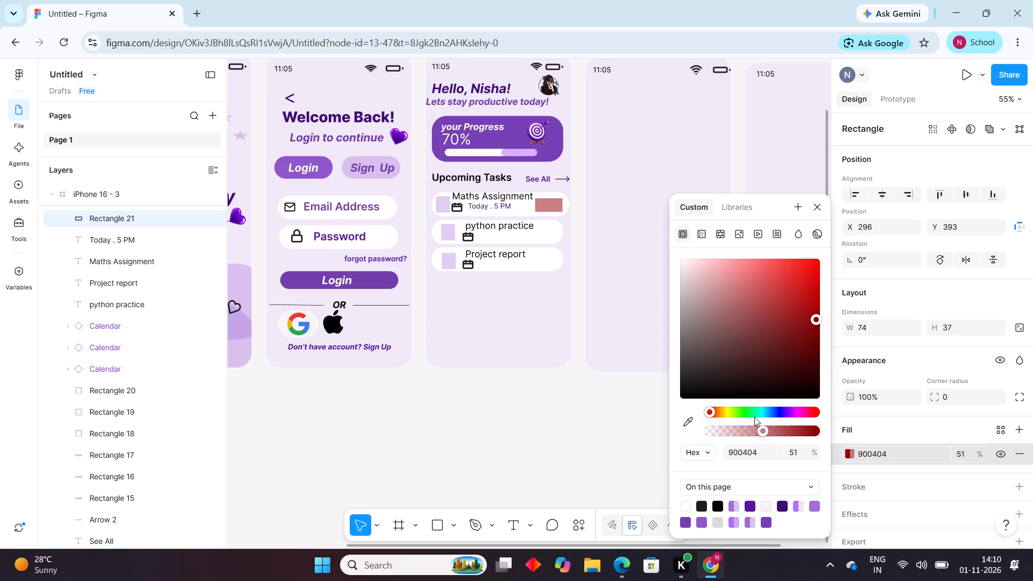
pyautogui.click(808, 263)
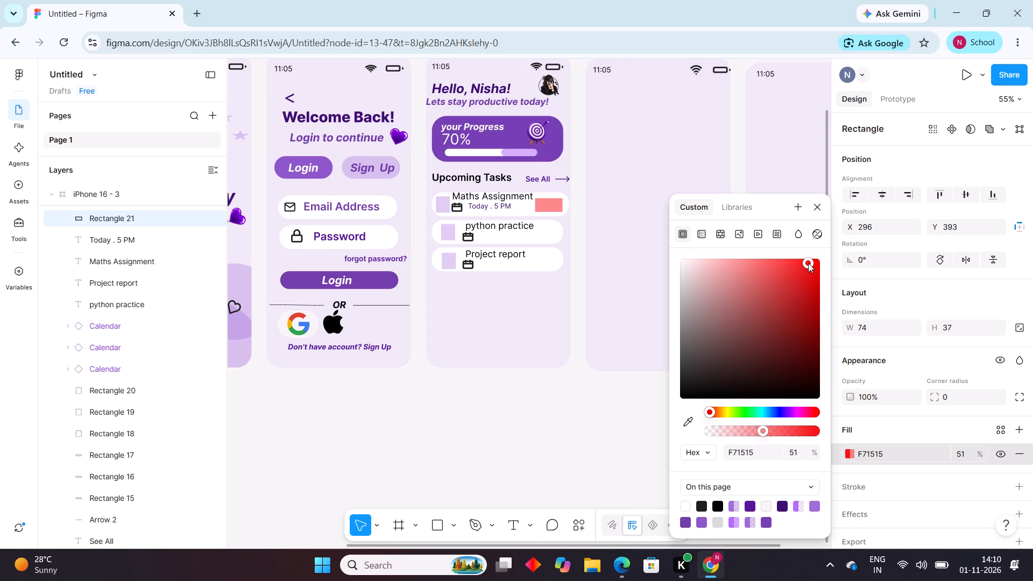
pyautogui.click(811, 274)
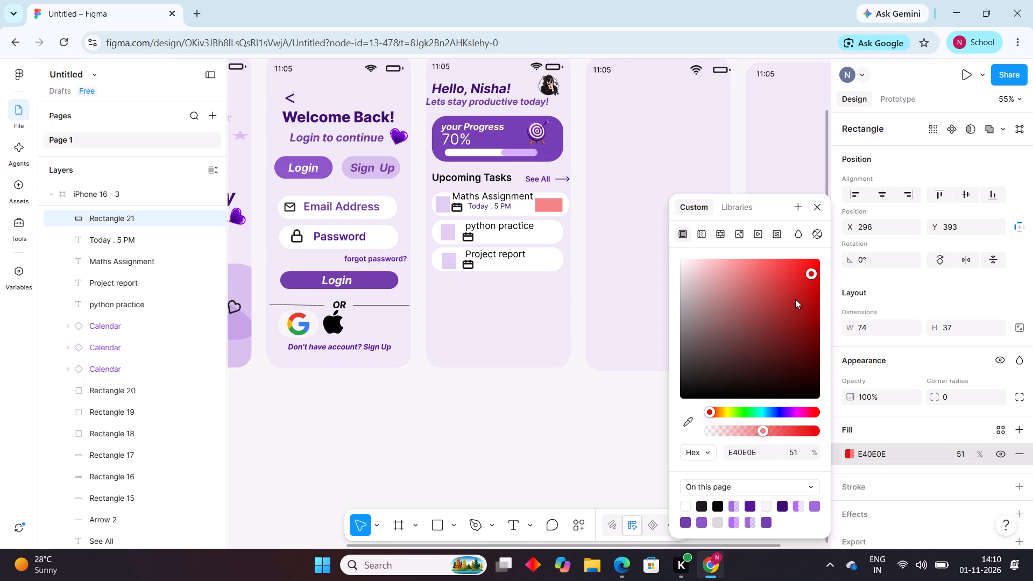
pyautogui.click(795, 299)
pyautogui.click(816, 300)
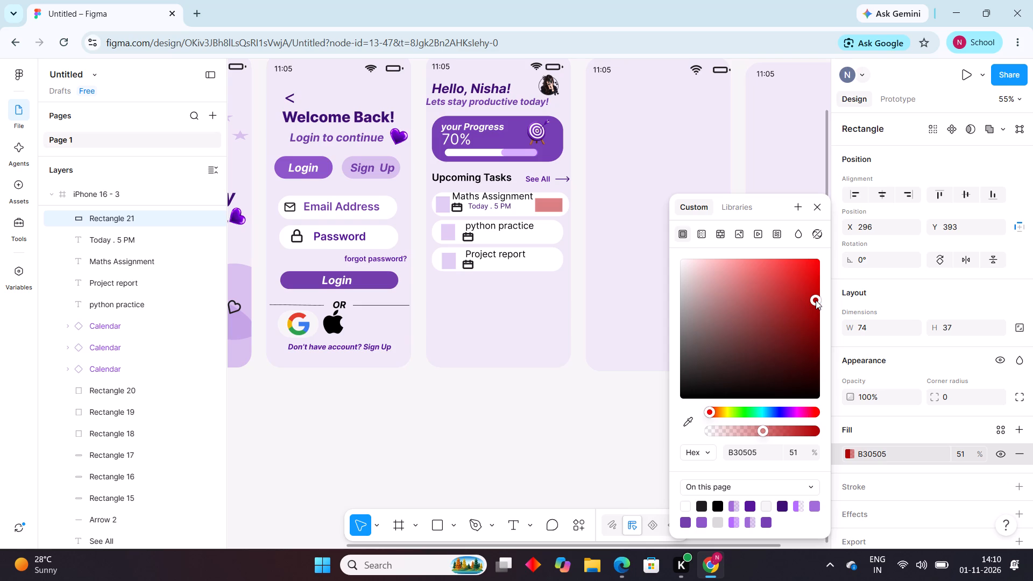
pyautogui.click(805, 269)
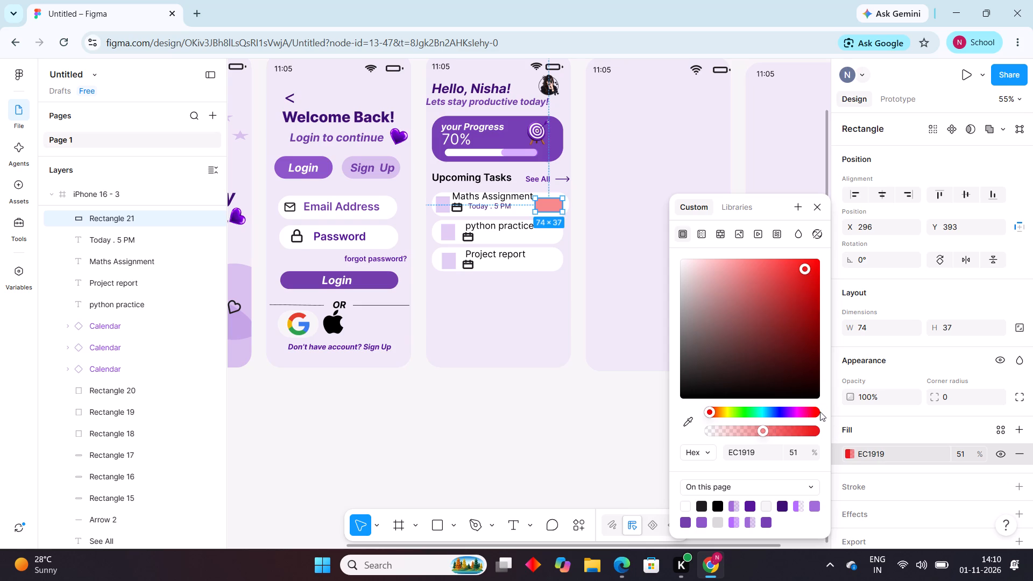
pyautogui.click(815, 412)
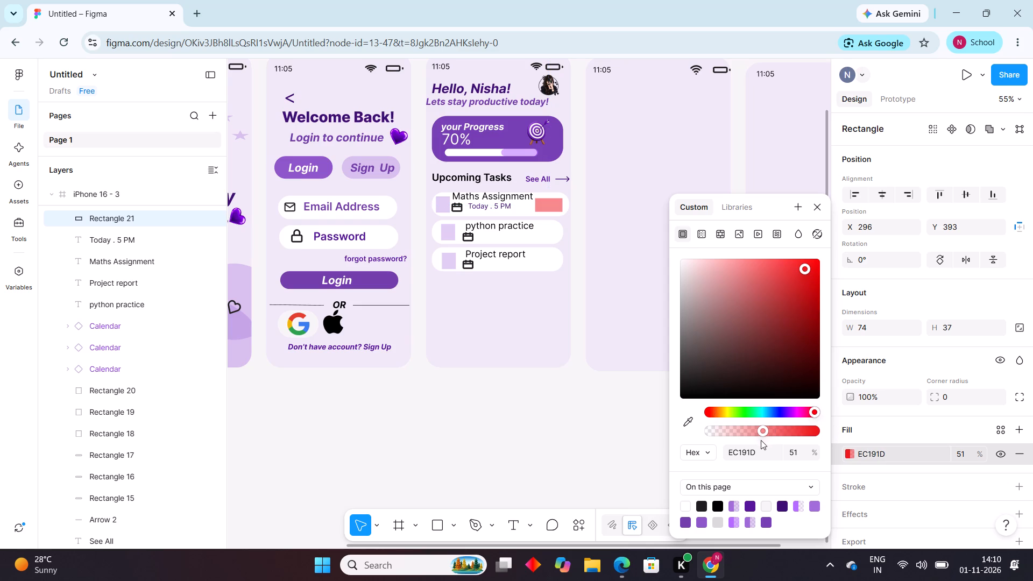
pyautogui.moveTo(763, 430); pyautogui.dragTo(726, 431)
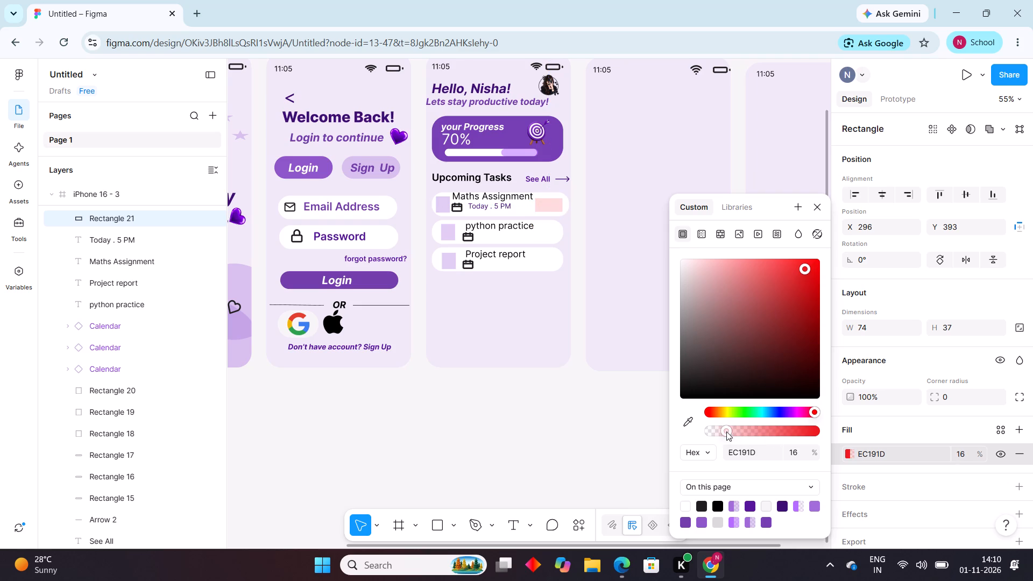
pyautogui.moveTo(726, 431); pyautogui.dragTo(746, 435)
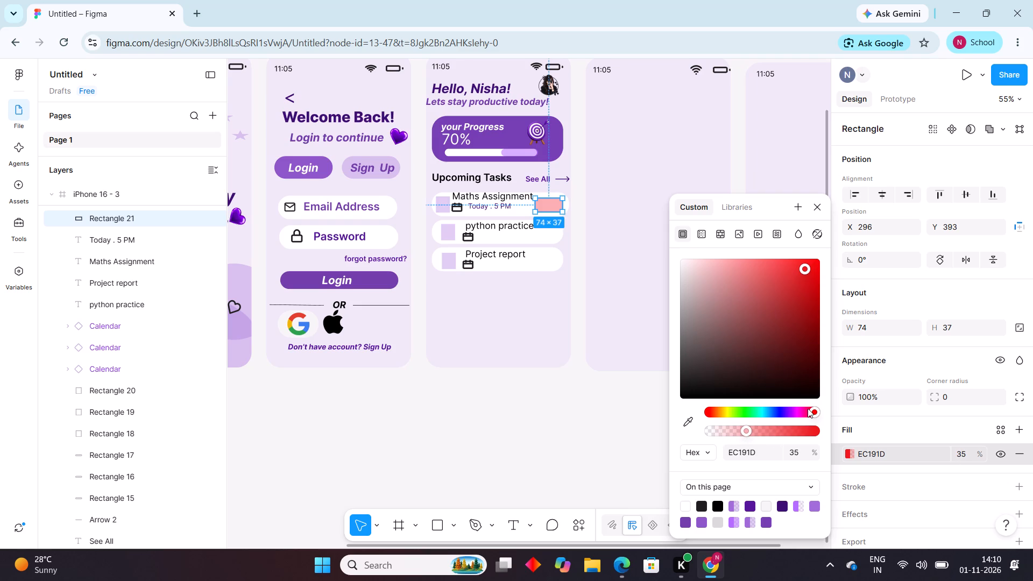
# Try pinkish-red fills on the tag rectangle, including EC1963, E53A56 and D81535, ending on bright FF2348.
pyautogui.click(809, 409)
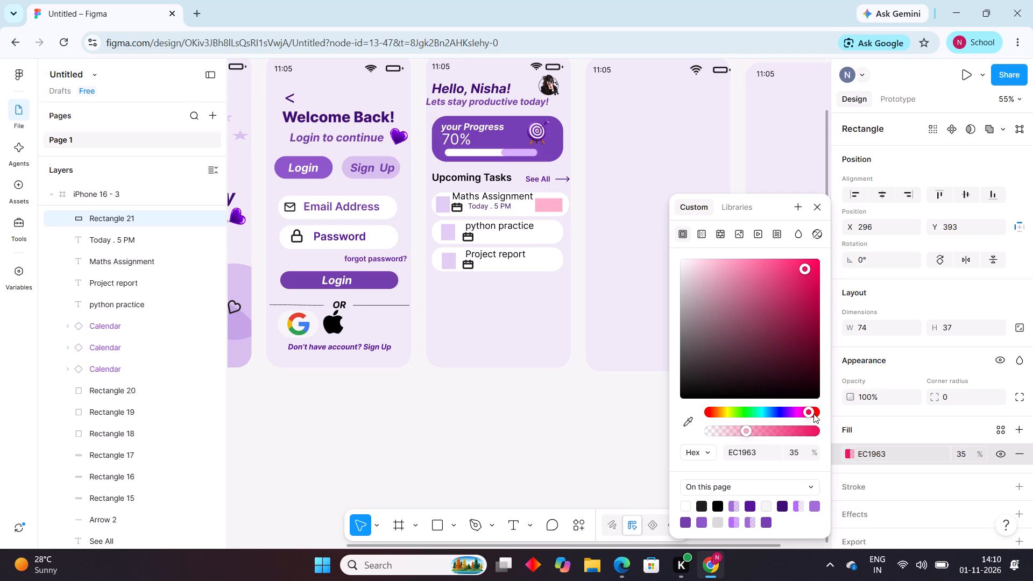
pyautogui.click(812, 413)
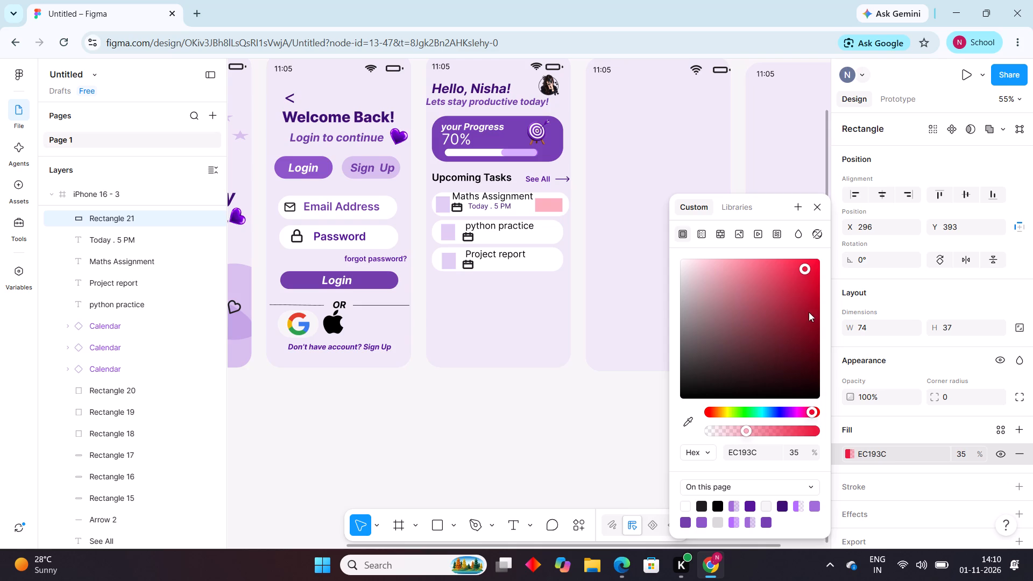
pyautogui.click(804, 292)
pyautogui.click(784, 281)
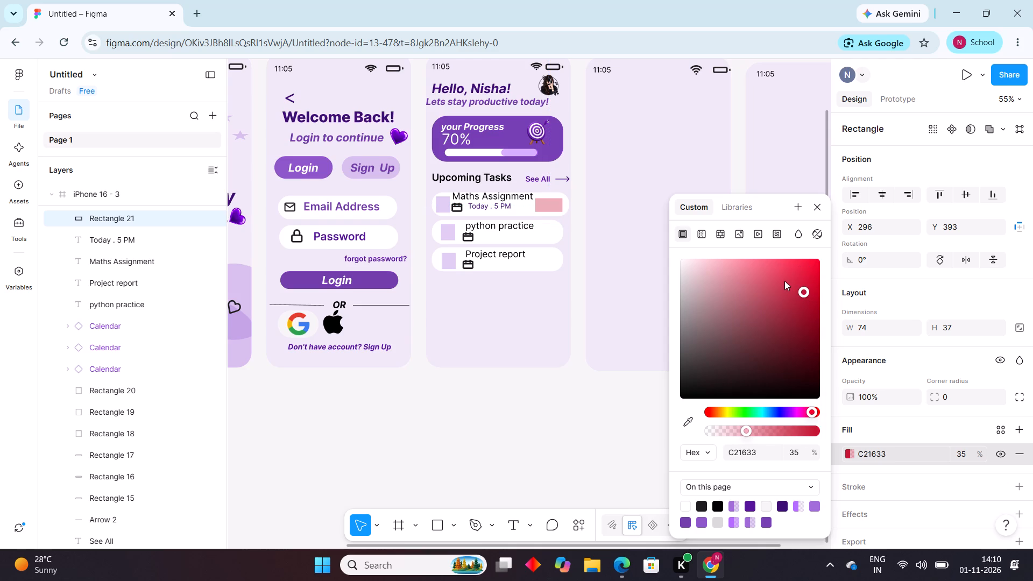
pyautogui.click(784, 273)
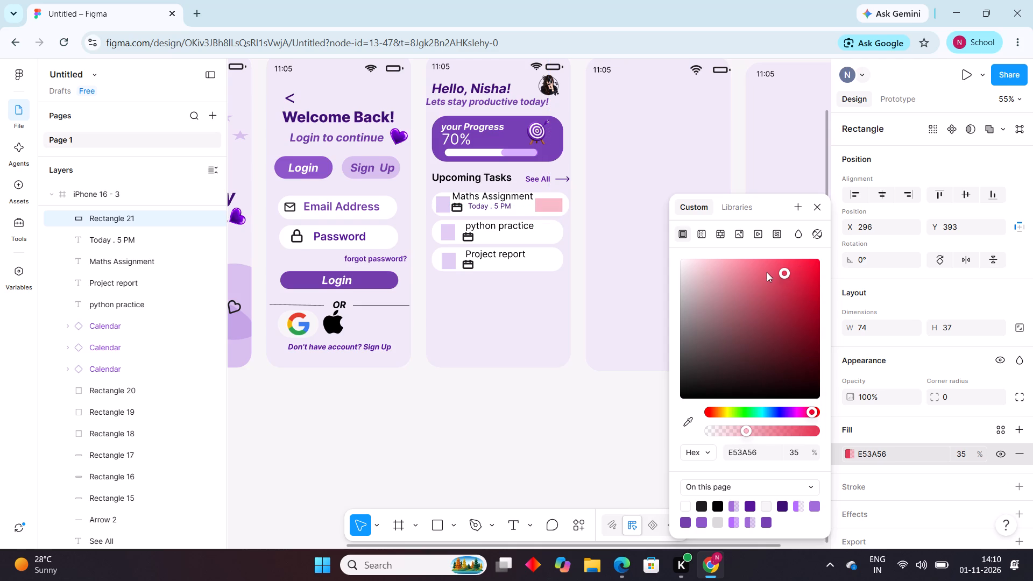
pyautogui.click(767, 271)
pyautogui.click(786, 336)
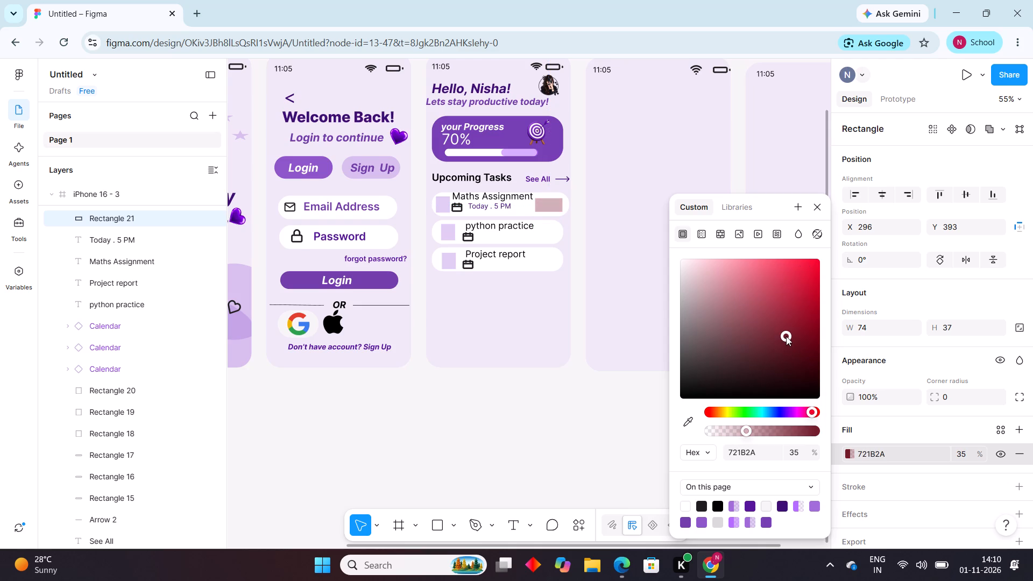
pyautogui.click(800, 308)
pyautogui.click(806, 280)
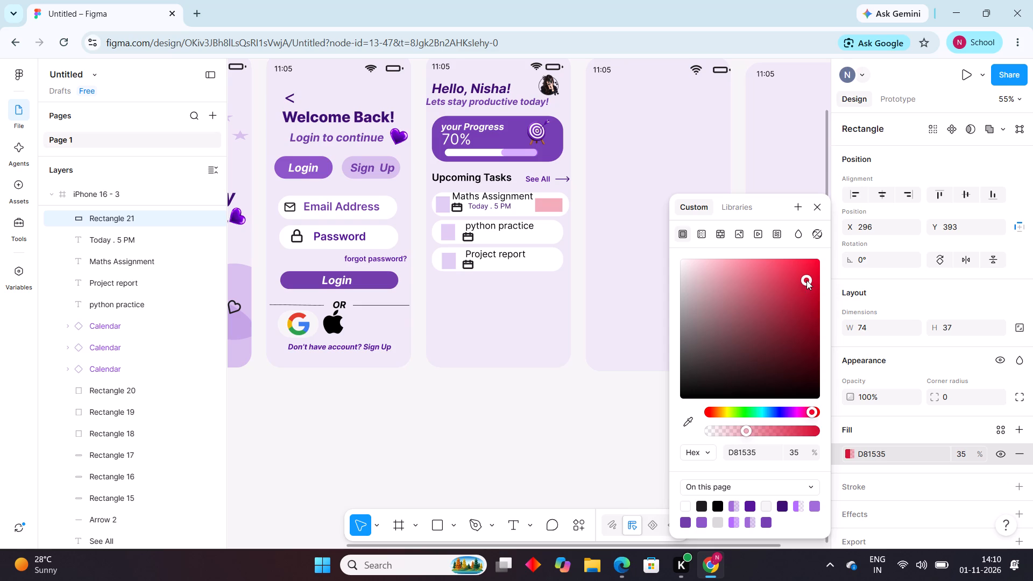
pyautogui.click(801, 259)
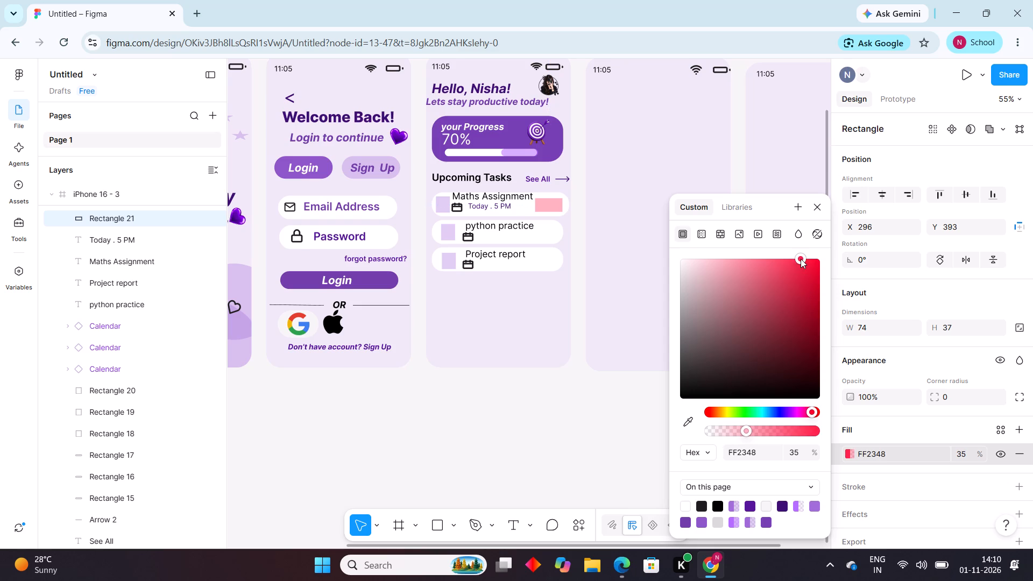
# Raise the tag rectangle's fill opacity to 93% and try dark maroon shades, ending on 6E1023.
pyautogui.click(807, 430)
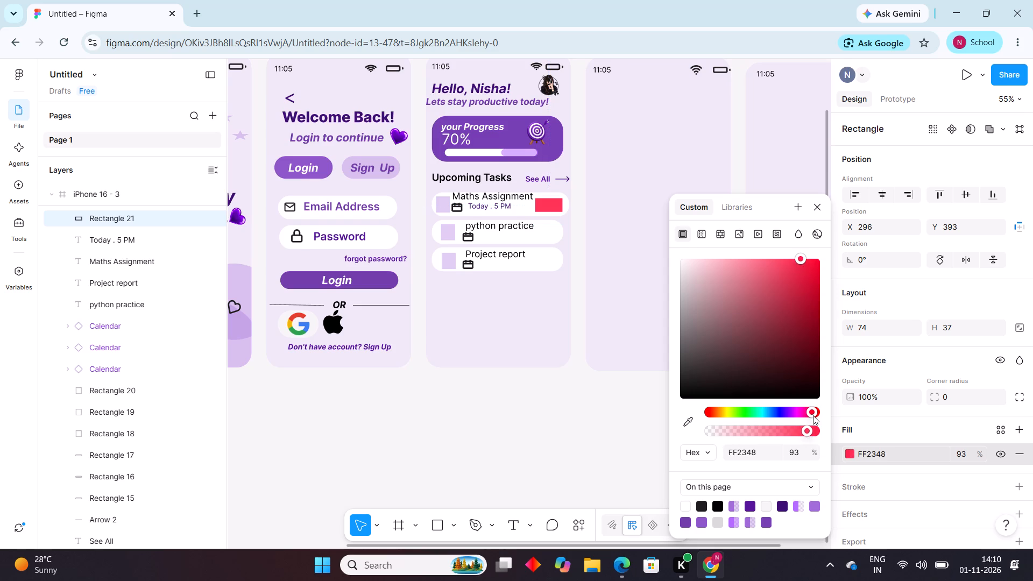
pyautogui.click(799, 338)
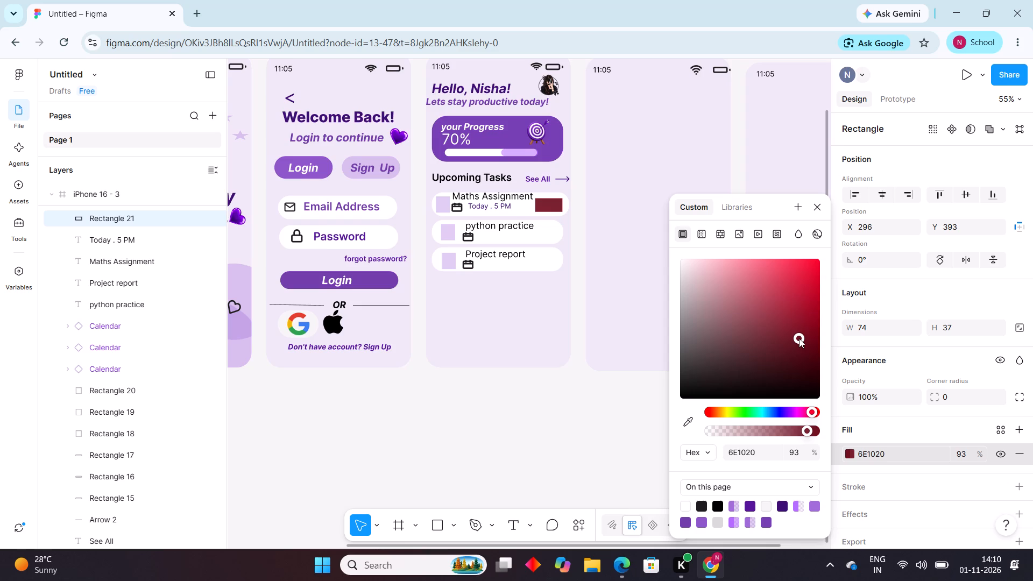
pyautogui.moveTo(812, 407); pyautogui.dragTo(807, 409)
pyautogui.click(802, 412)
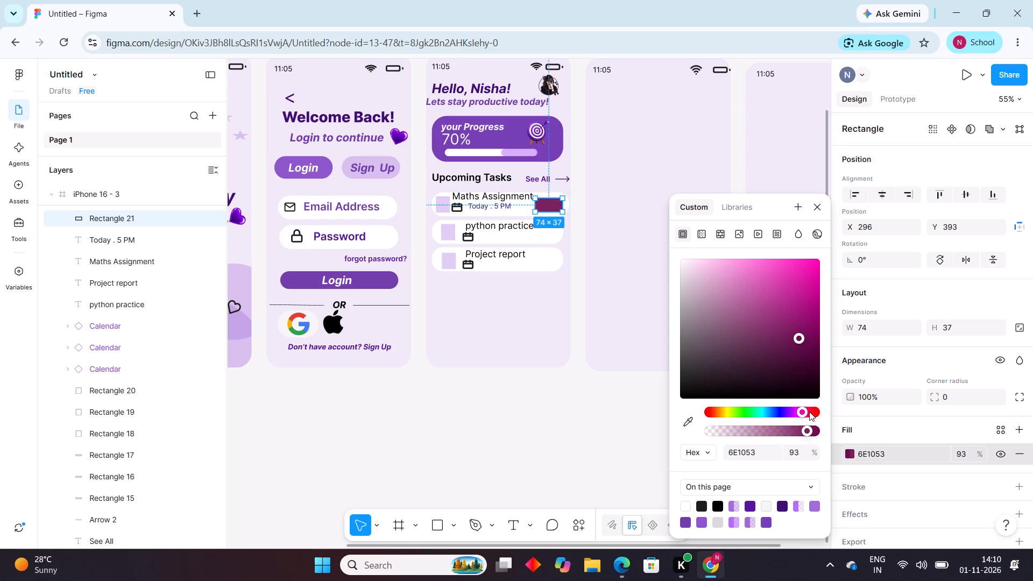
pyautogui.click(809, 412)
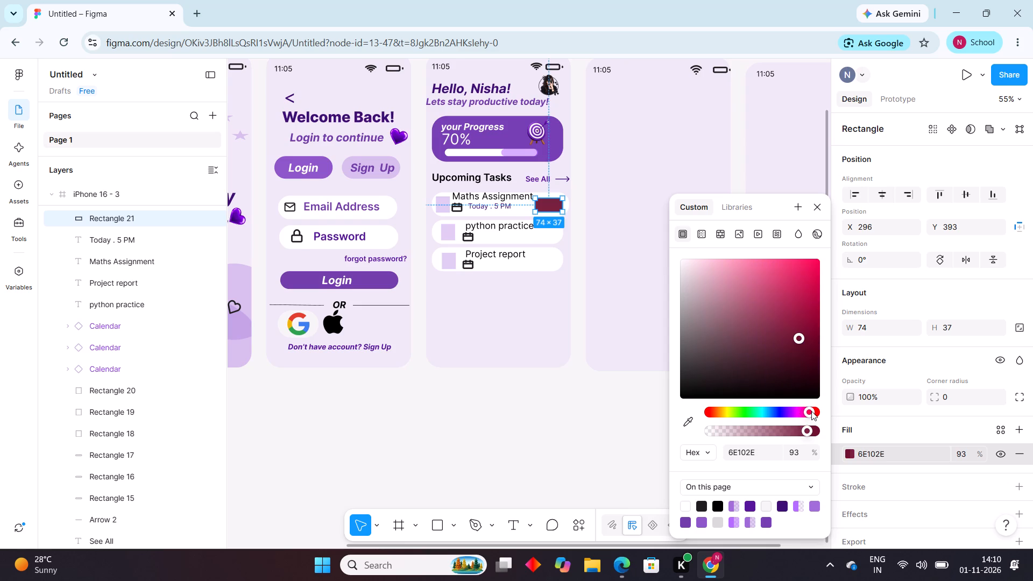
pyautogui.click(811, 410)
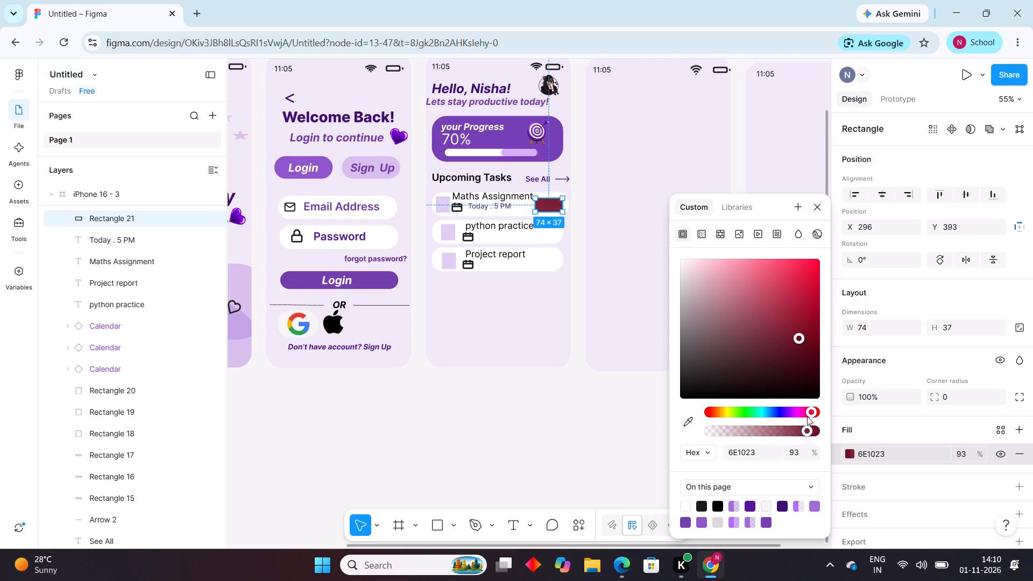
# Recolour the tag rectangle through several magenta shades to vivid pink F0179D, and lower its fill opacity to about 50%.
pyautogui.click(804, 410)
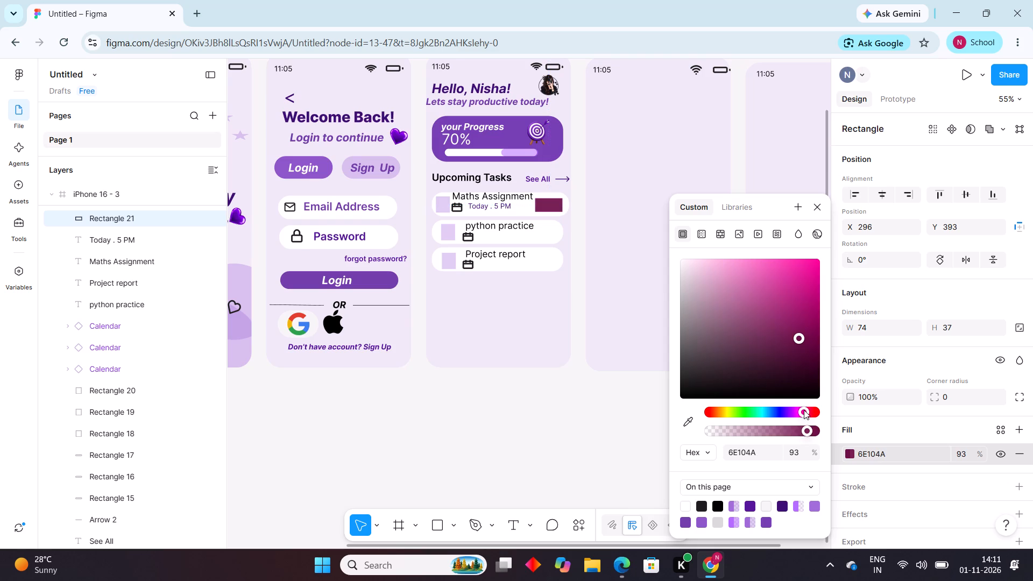
pyautogui.click(794, 304)
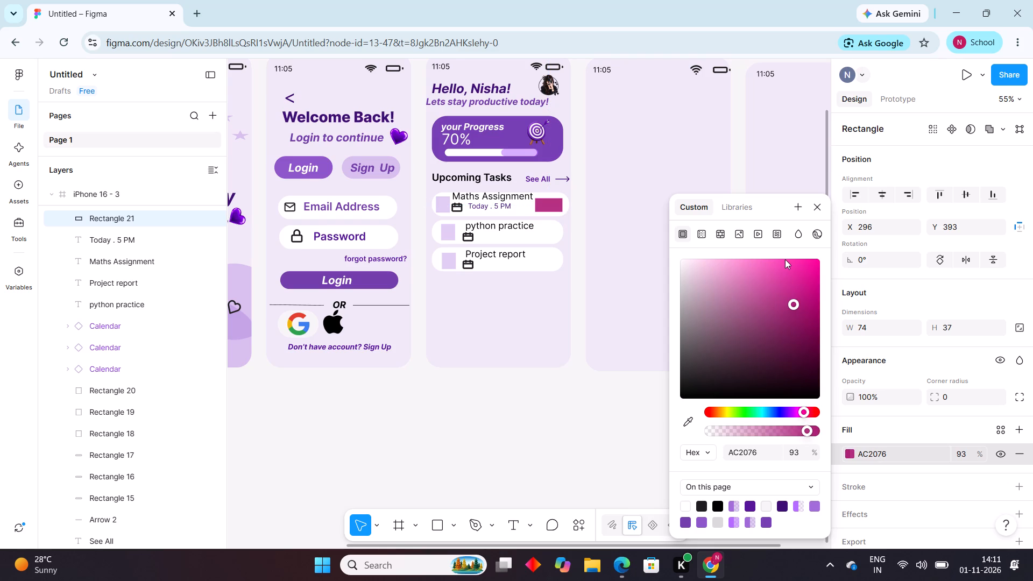
pyautogui.click(785, 259)
pyautogui.click(760, 266)
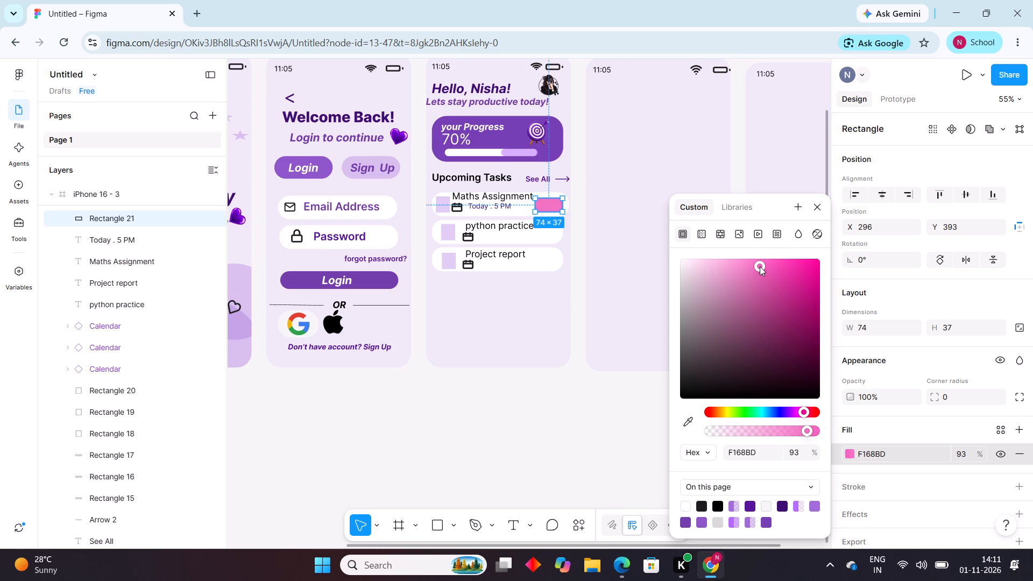
pyautogui.click(799, 282)
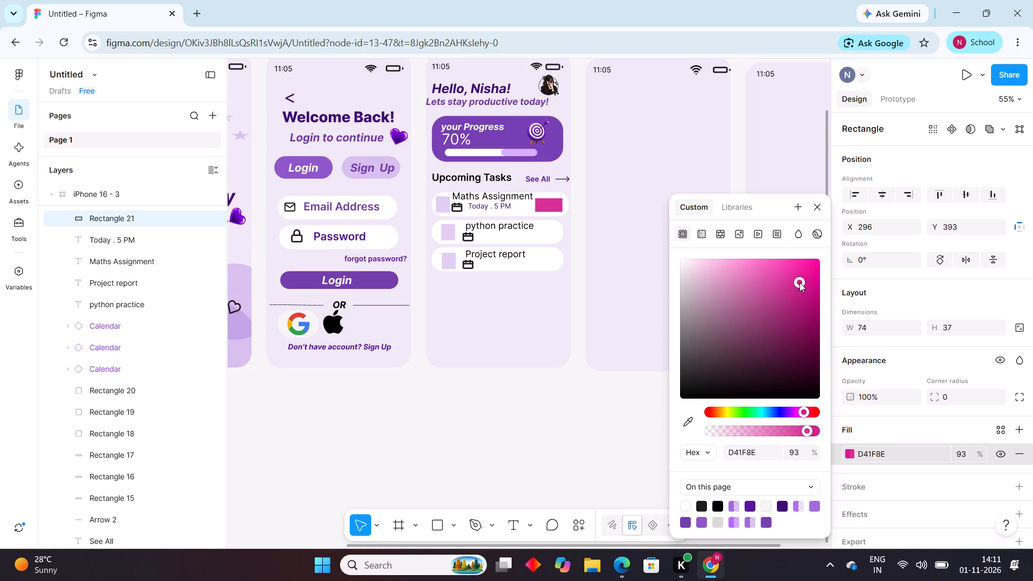
pyautogui.click(810, 292)
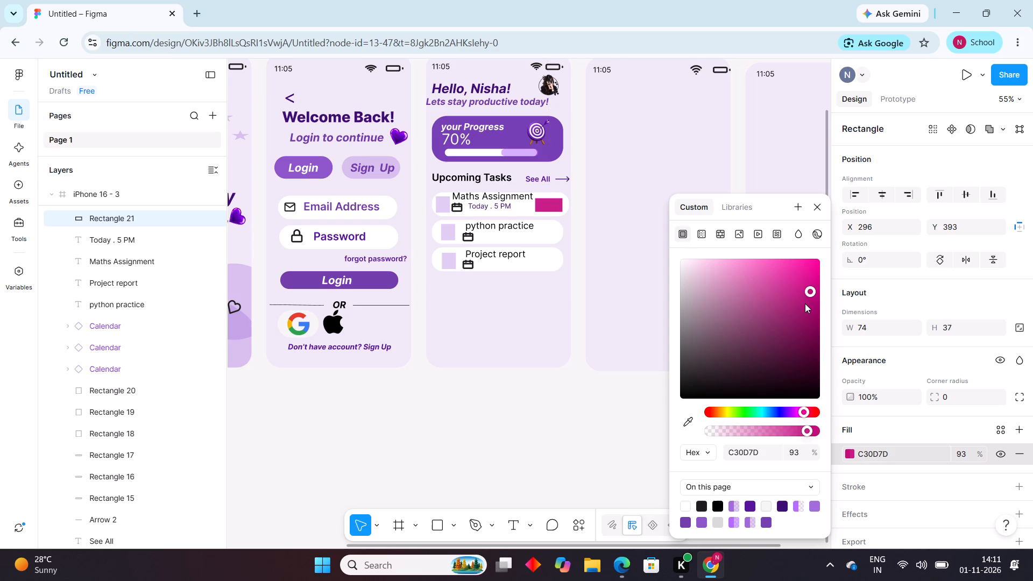
pyautogui.click(804, 303)
pyautogui.click(812, 276)
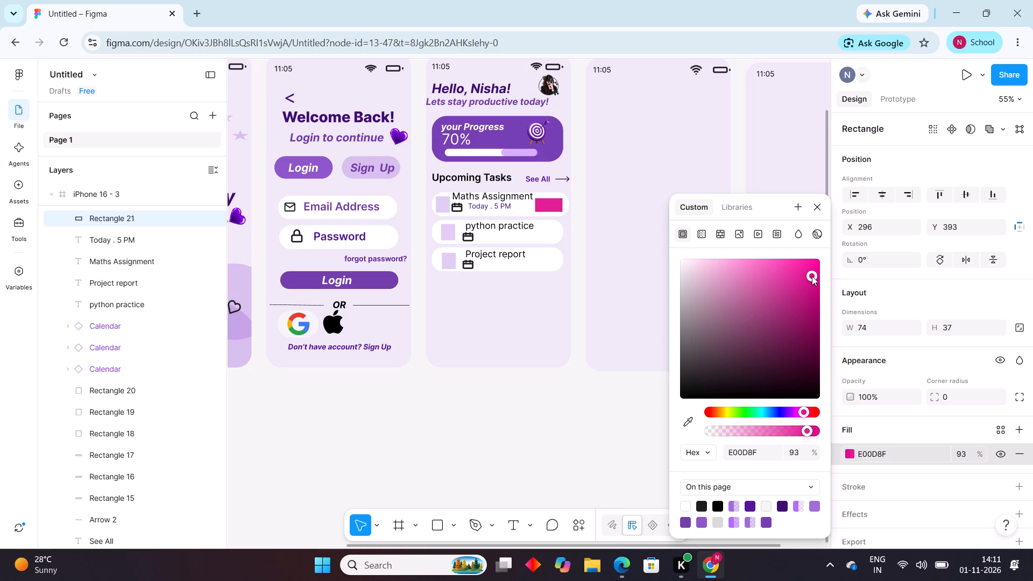
pyautogui.click(806, 267)
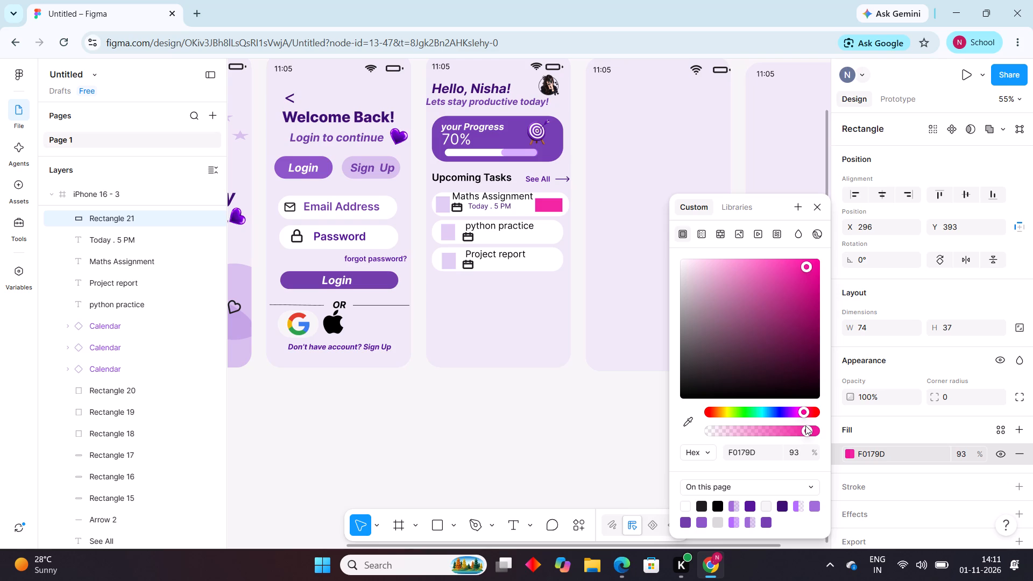
pyautogui.moveTo(805, 426); pyautogui.dragTo(762, 440)
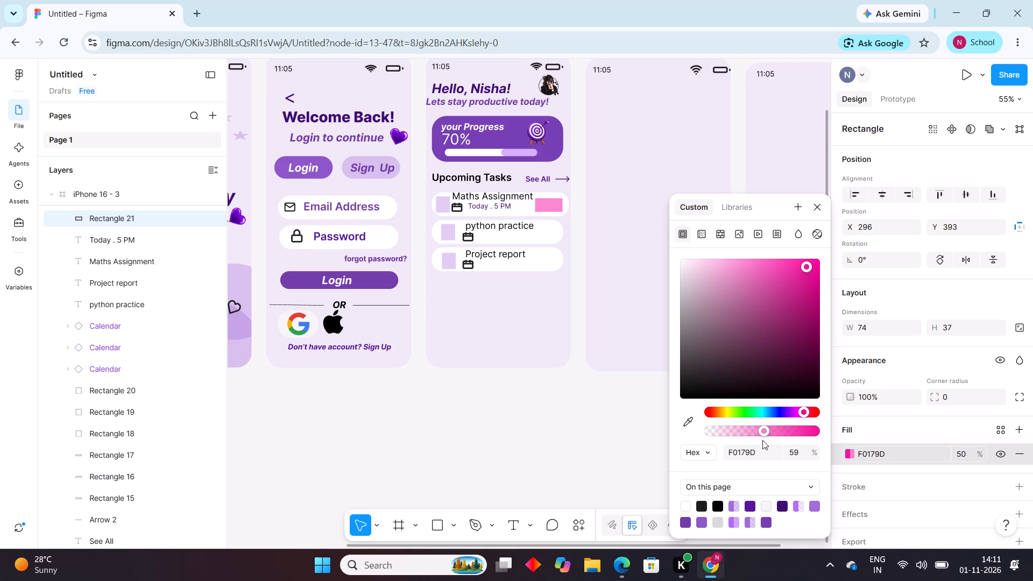
# Fine-tune the pink tag rectangle's fill opacity on the Maths Assignment card, ending at 42%.
pyautogui.moveTo(762, 440); pyautogui.dragTo(740, 438)
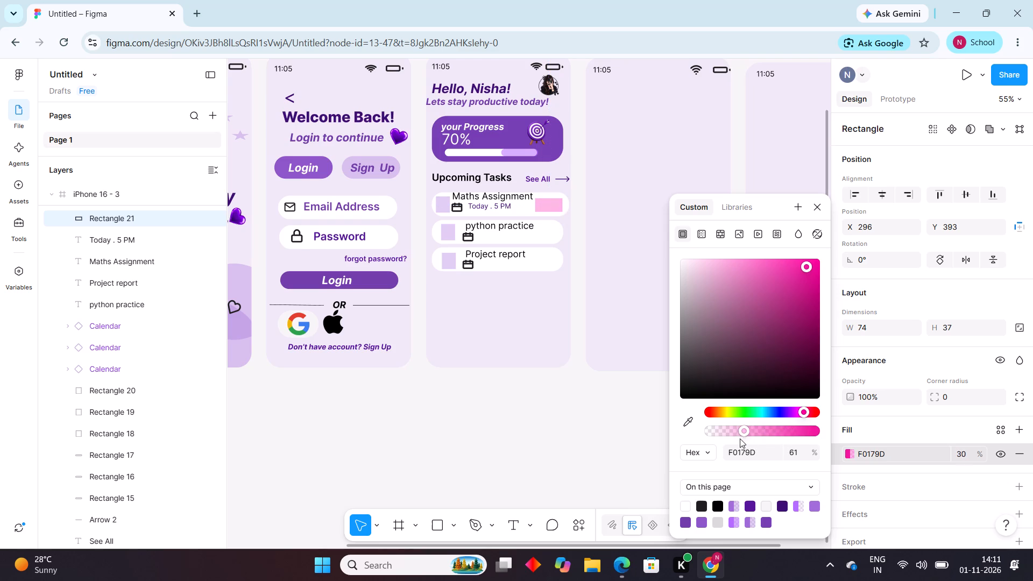
pyautogui.moveTo(740, 438); pyautogui.dragTo(745, 437)
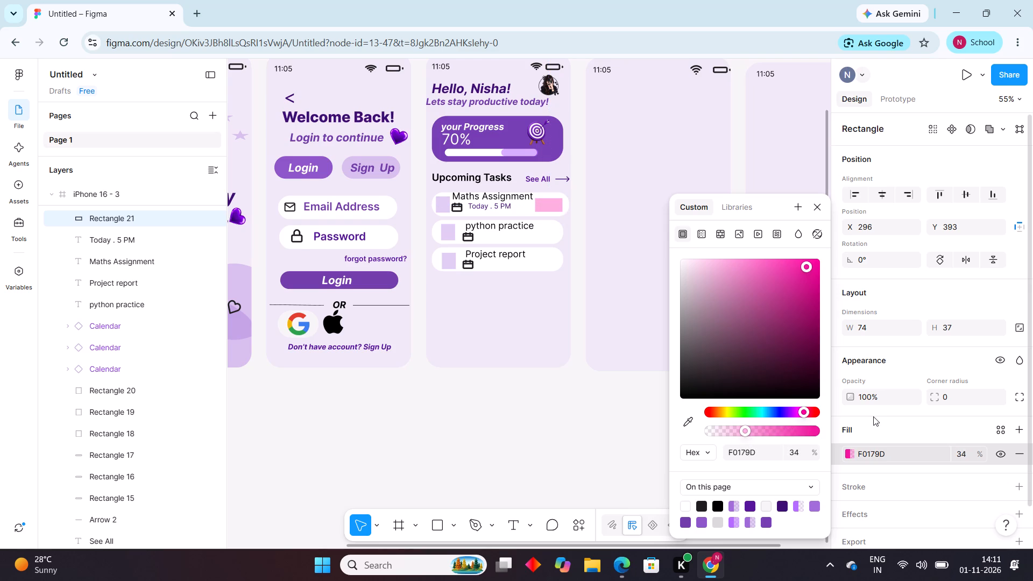
pyautogui.moveTo(748, 431); pyautogui.dragTo(752, 432)
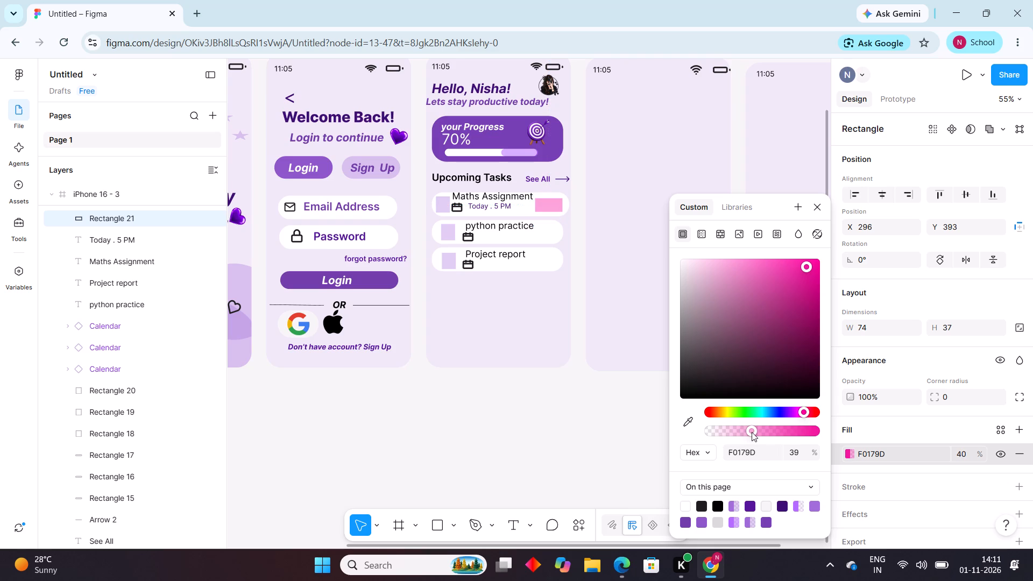
pyautogui.moveTo(752, 432); pyautogui.dragTo(754, 433)
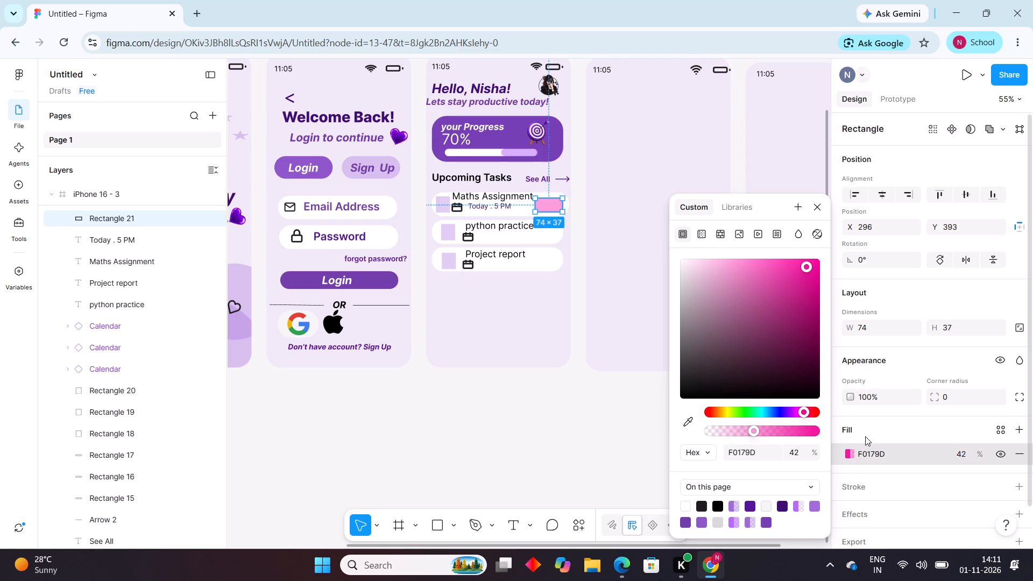
# Round the pink tag rectangle's corners with a radius of 30.
pyautogui.click(968, 393)
pyautogui.press('BackSpace')
pyautogui.write('30')
pyautogui.press('Return')
pyautogui.click(636, 472)
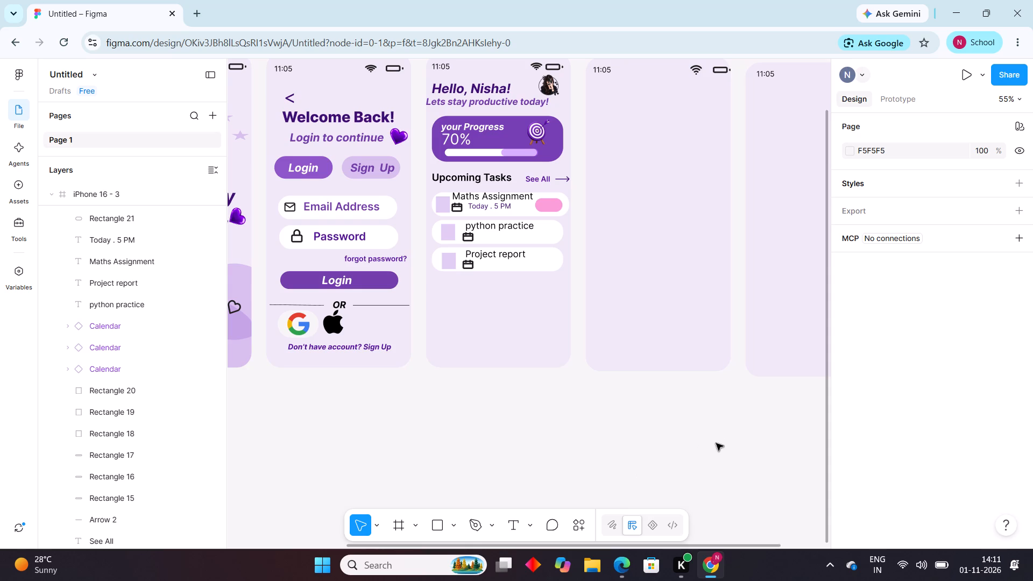
# Add the text label "High" on the pink tag of the Maths Assignment card.
pyautogui.hscroll(1, 716, 443)
pyautogui.moveTo(415, 410); pyautogui.dragTo(226, 410)
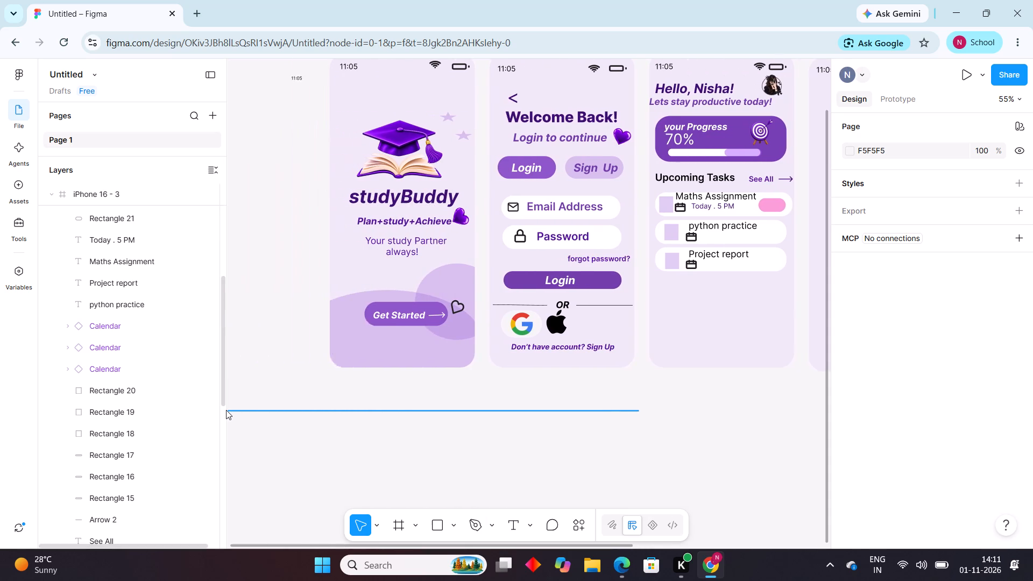
pyautogui.moveTo(226, 410); pyautogui.dragTo(556, 454)
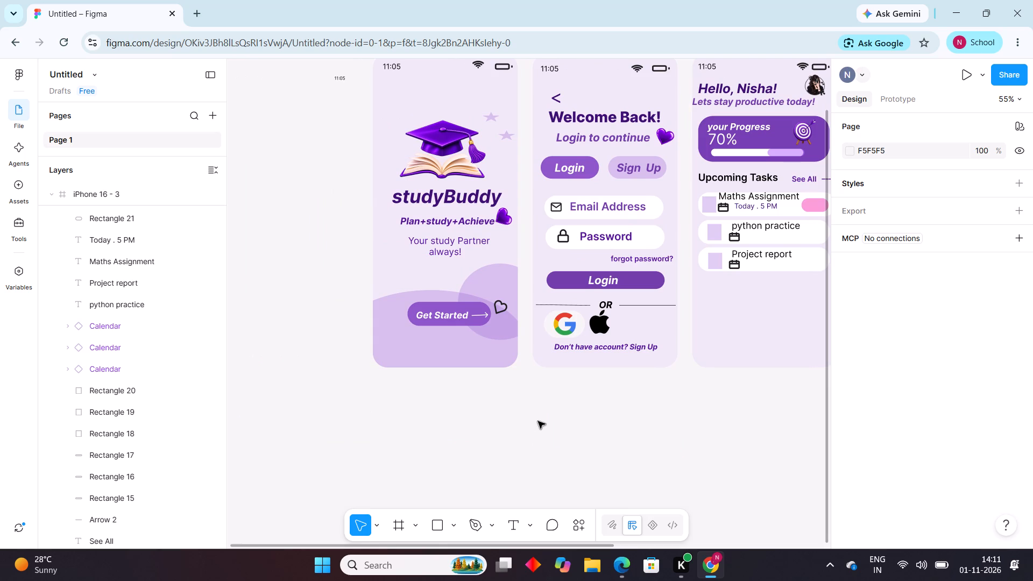
pyautogui.moveTo(540, 413); pyautogui.dragTo(842, 413)
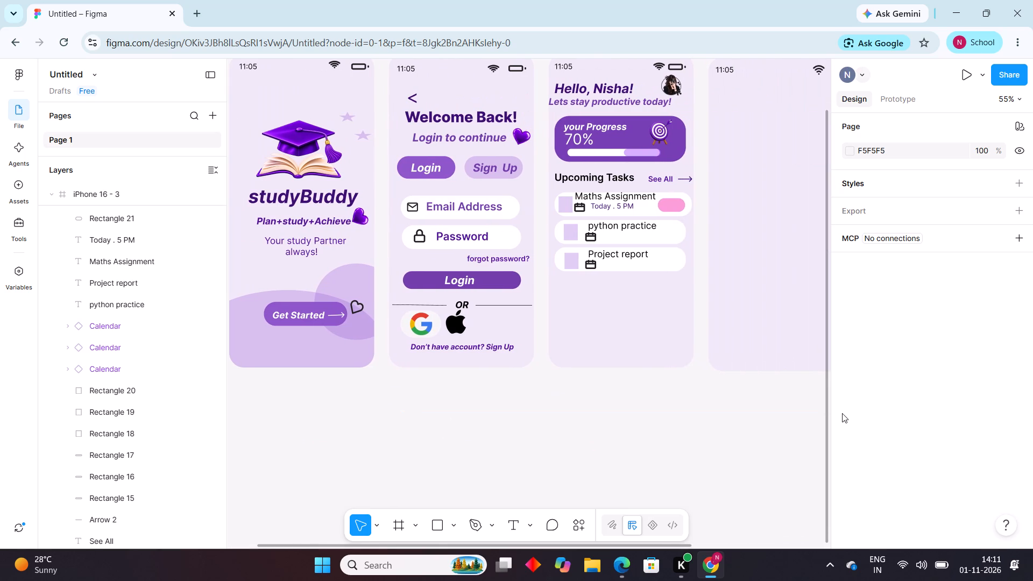
pyautogui.click(528, 523)
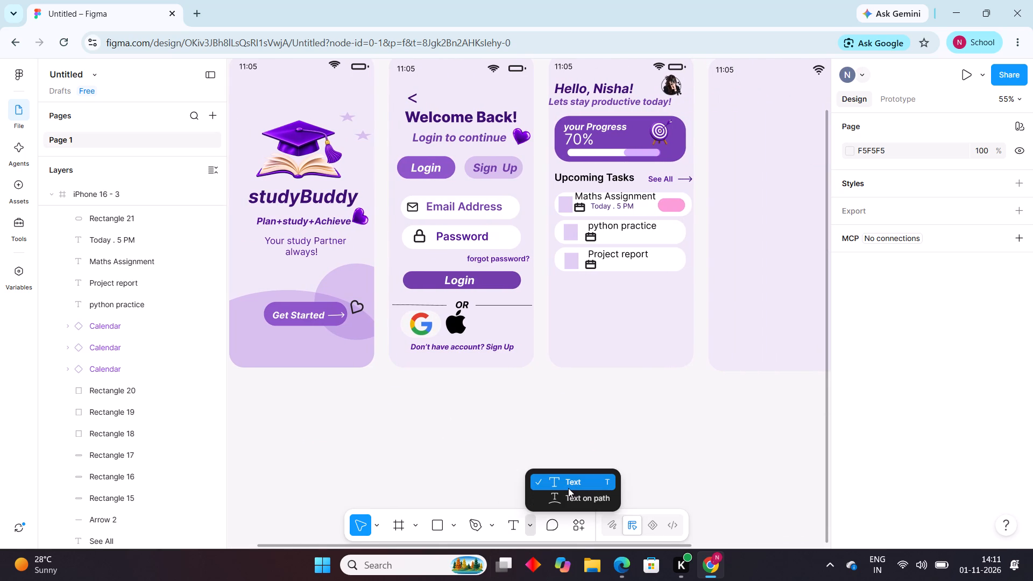
pyautogui.click(569, 487)
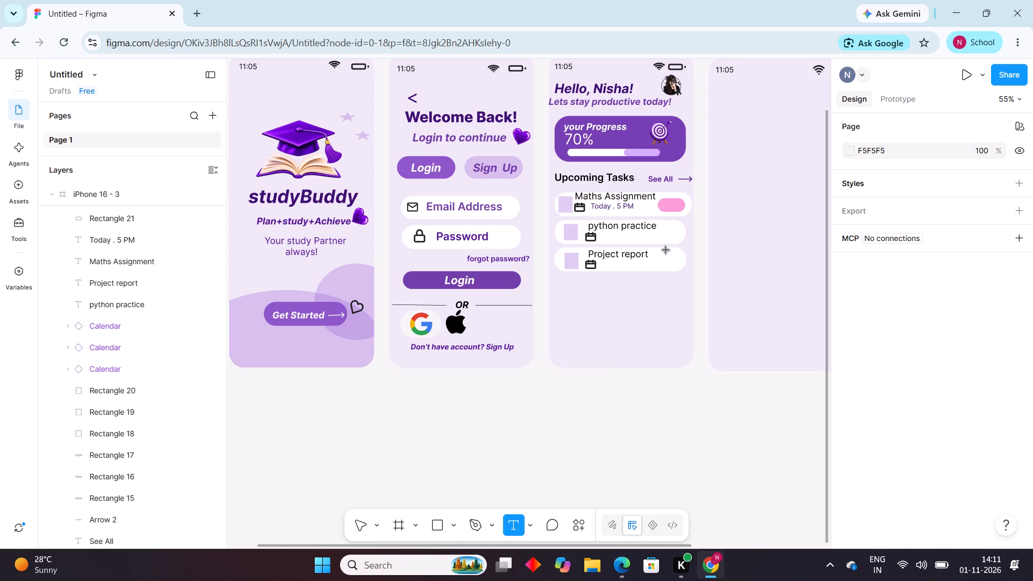
pyautogui.click(664, 206)
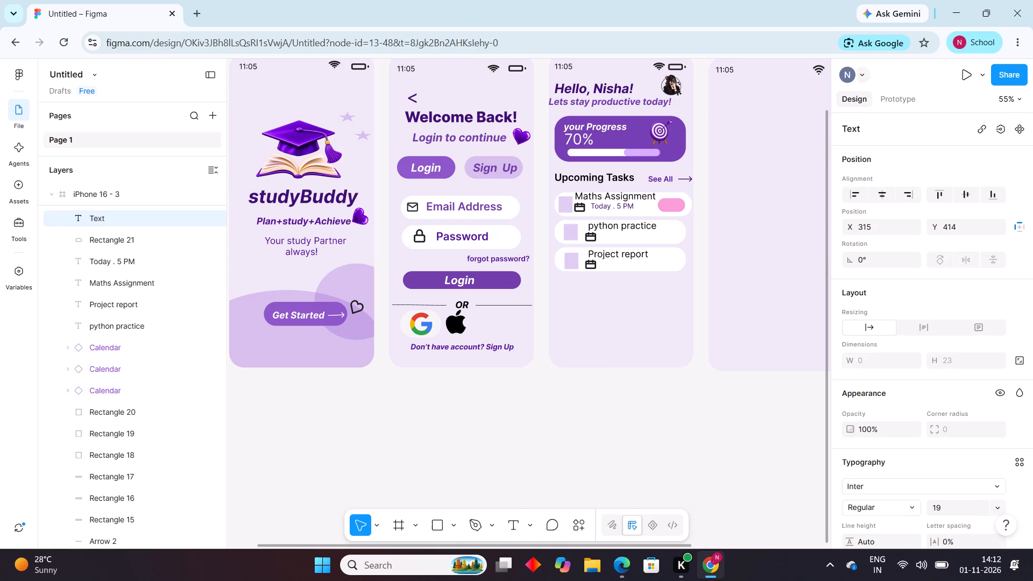
pyautogui.press('h')
pyautogui.press('i')
pyautogui.write('ghh')
pyautogui.press('BackSpace')
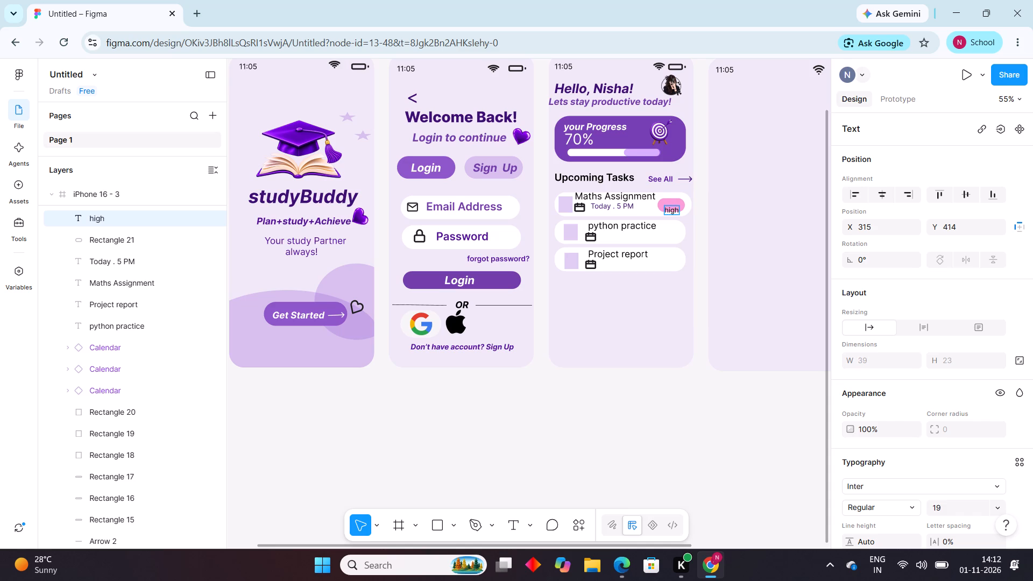
pyautogui.press('Left')
pyautogui.press('Left')
pyautogui.press('Left')
pyautogui.press('BackSpace')
pyautogui.hotkey('shift', 'h')
pyautogui.click(664, 209)
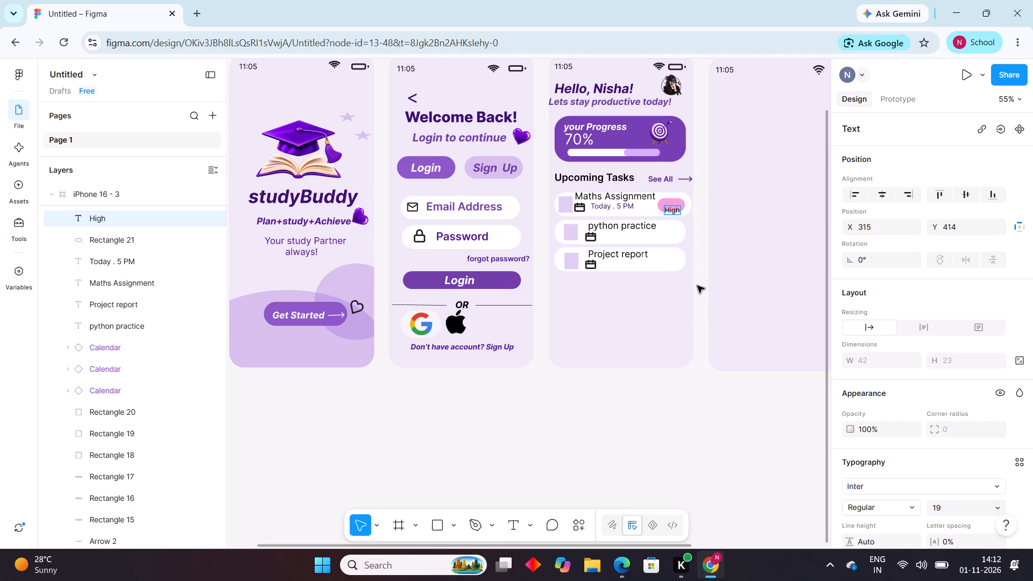
pyautogui.click(676, 210)
pyautogui.click(726, 221)
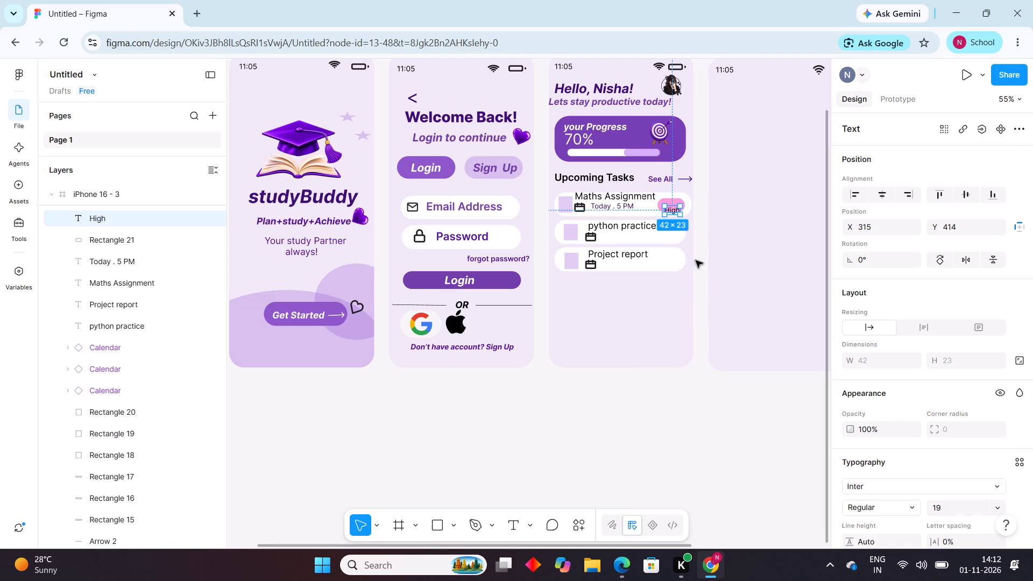
# Change the High label's fill to dark red C01417.
pyautogui.scroll(-2, 940, 407)
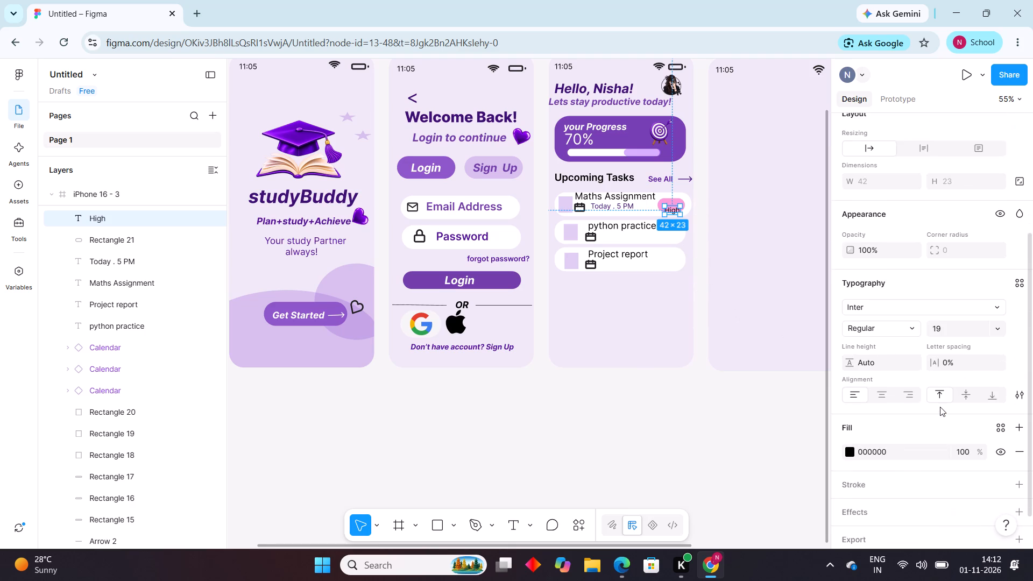
pyautogui.scroll(-1, 940, 407)
pyautogui.scroll(-1, 896, 456)
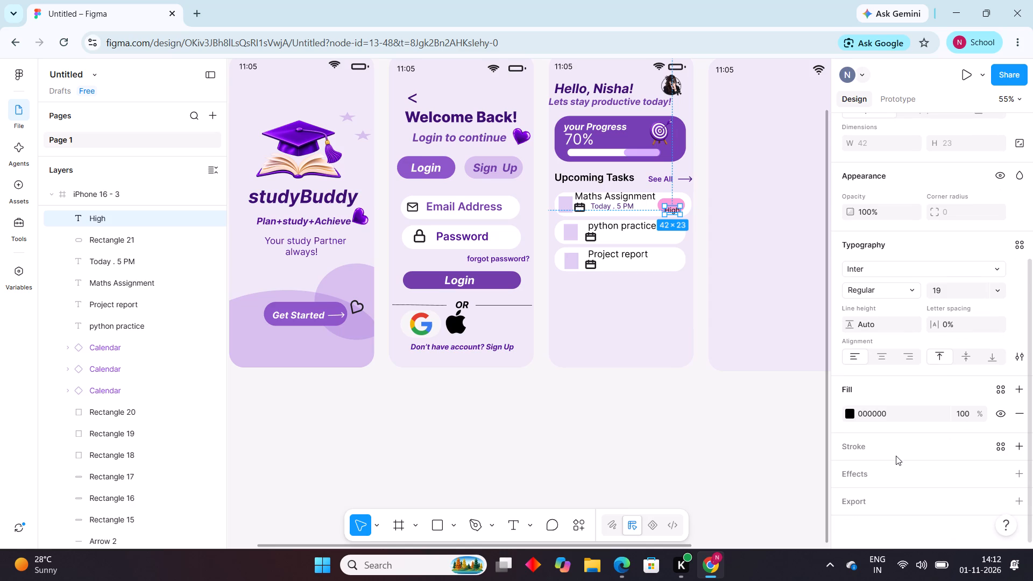
pyautogui.scroll(-2, 896, 456)
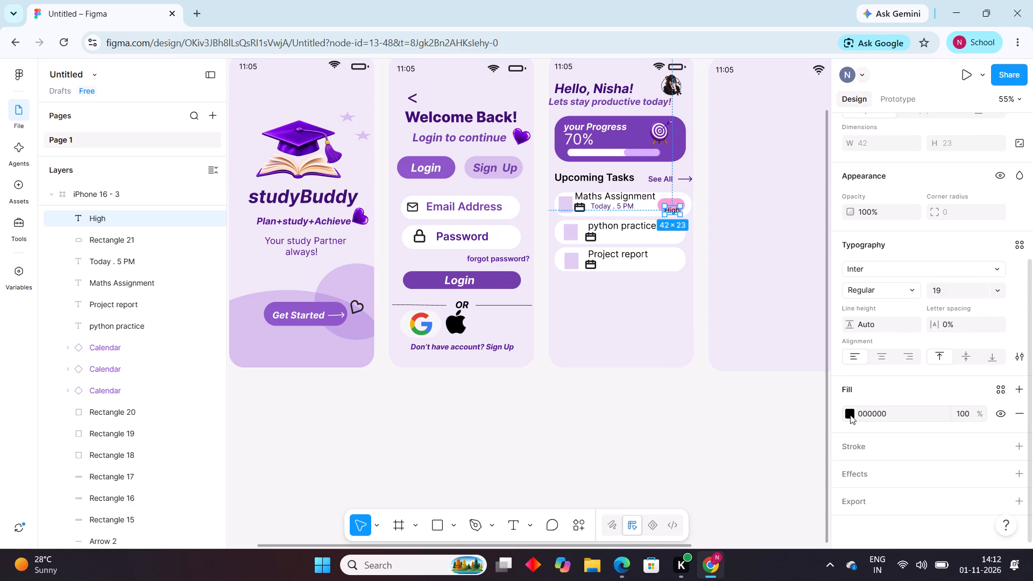
pyautogui.click(850, 415)
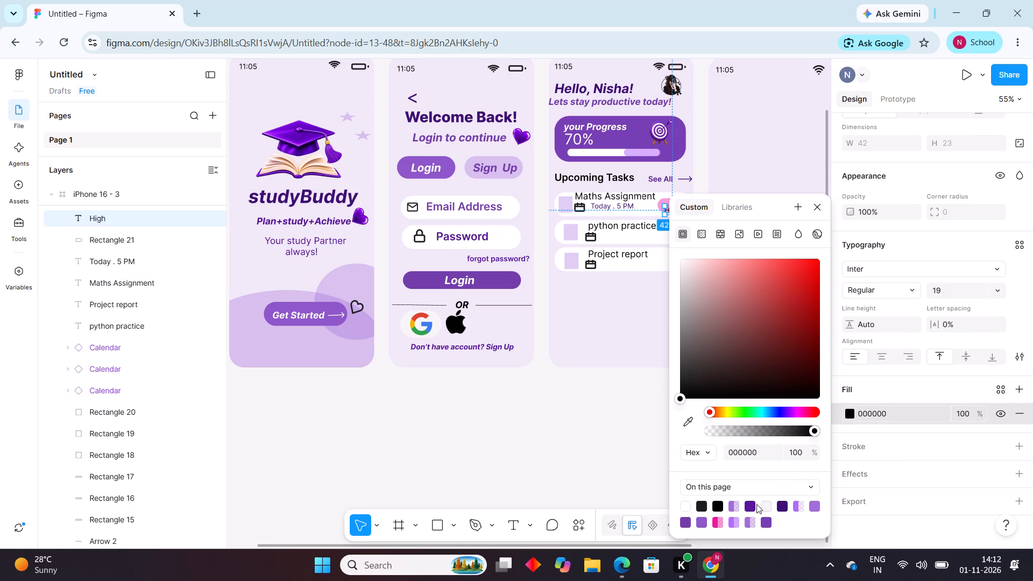
pyautogui.click(816, 412)
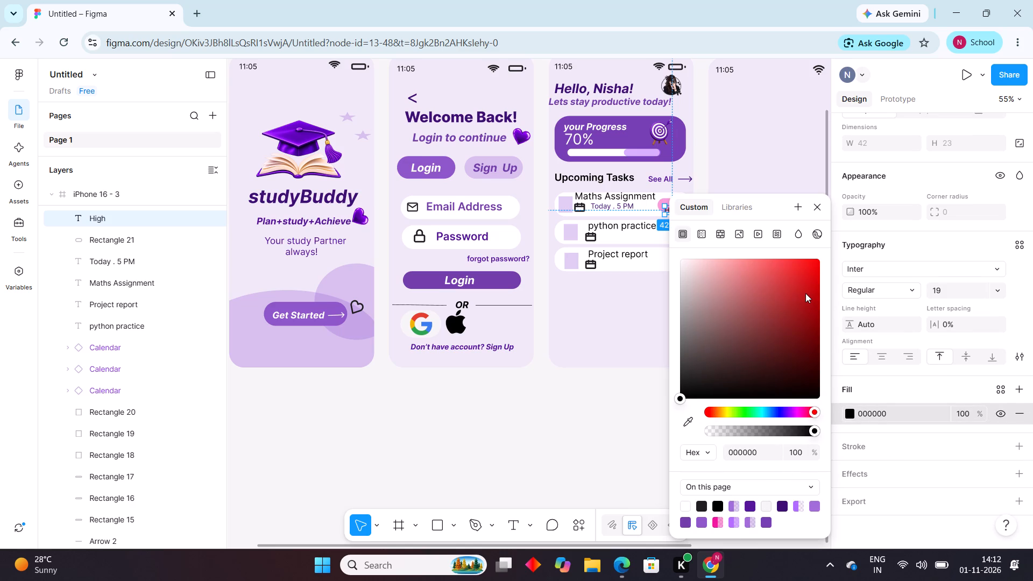
pyautogui.click(805, 293)
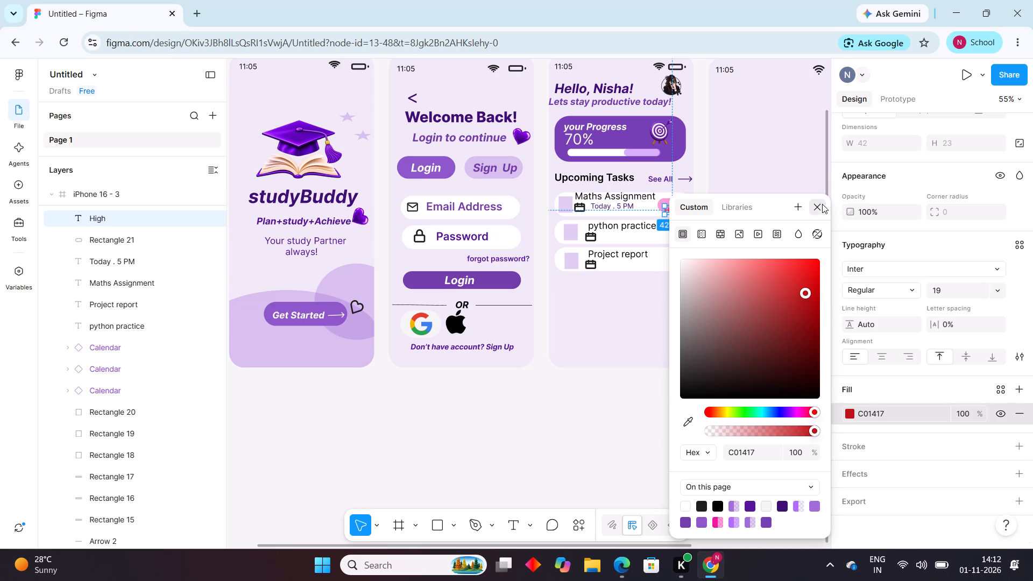
pyautogui.click(822, 204)
pyautogui.click(711, 429)
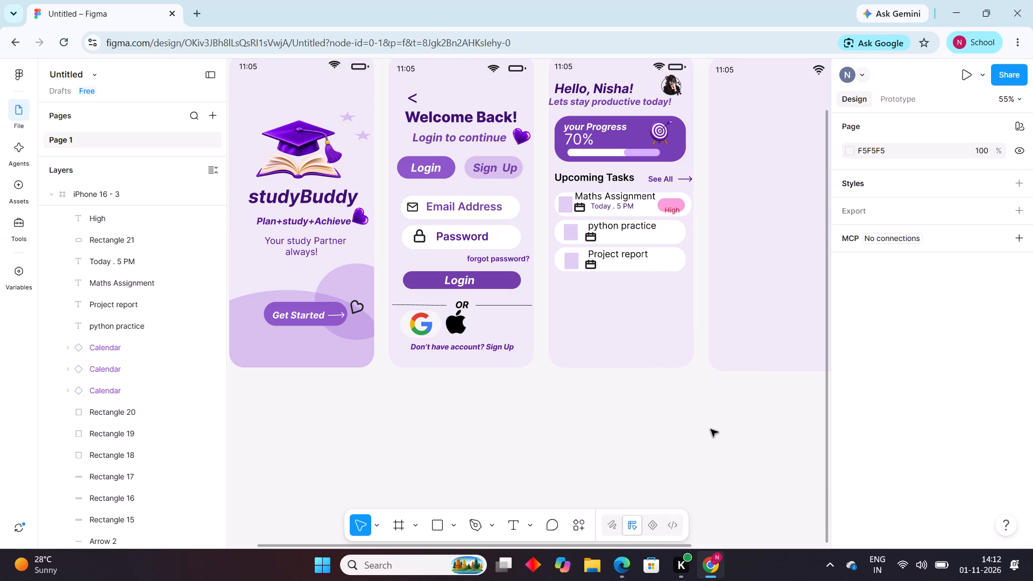
# Centre the High label within the pink tag, at about X 313, Y 398.
pyautogui.click(674, 211)
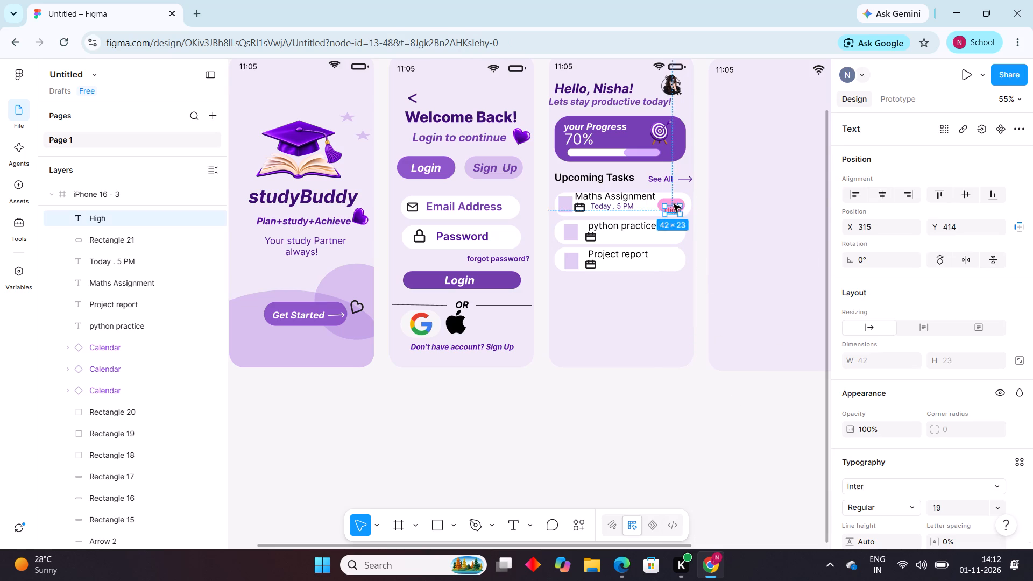
pyautogui.click(695, 382)
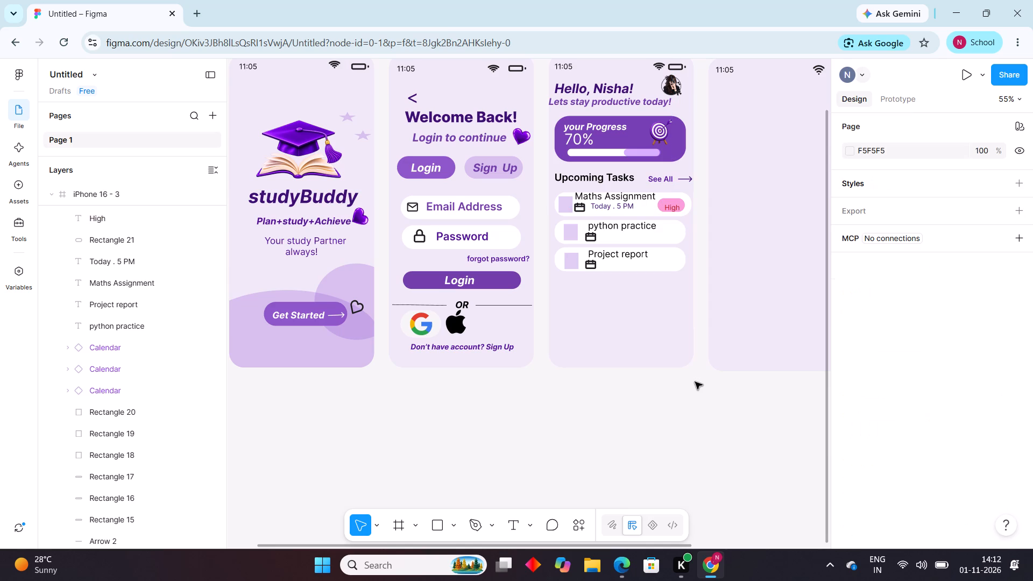
pyautogui.click(677, 209)
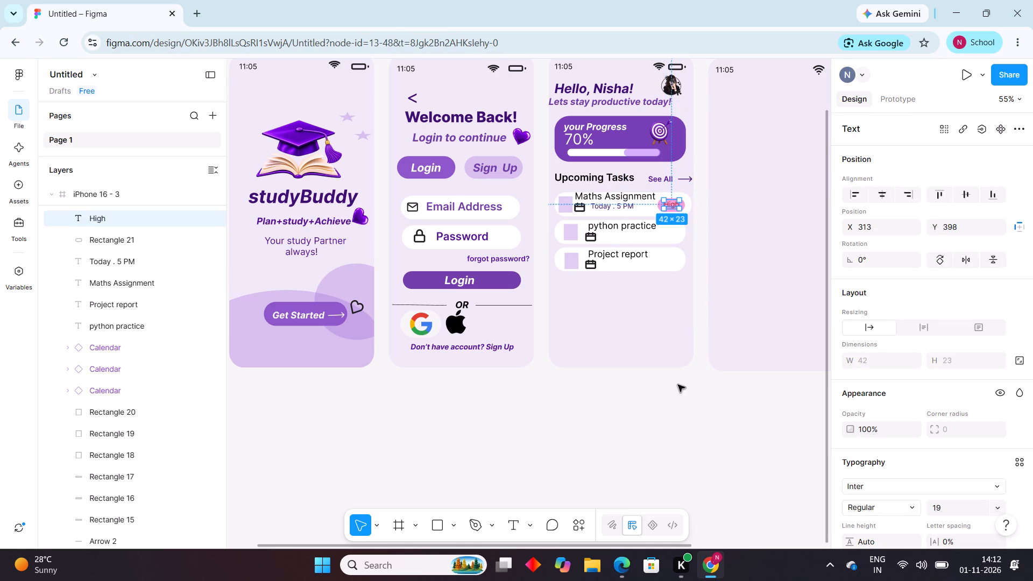
pyautogui.click(673, 409)
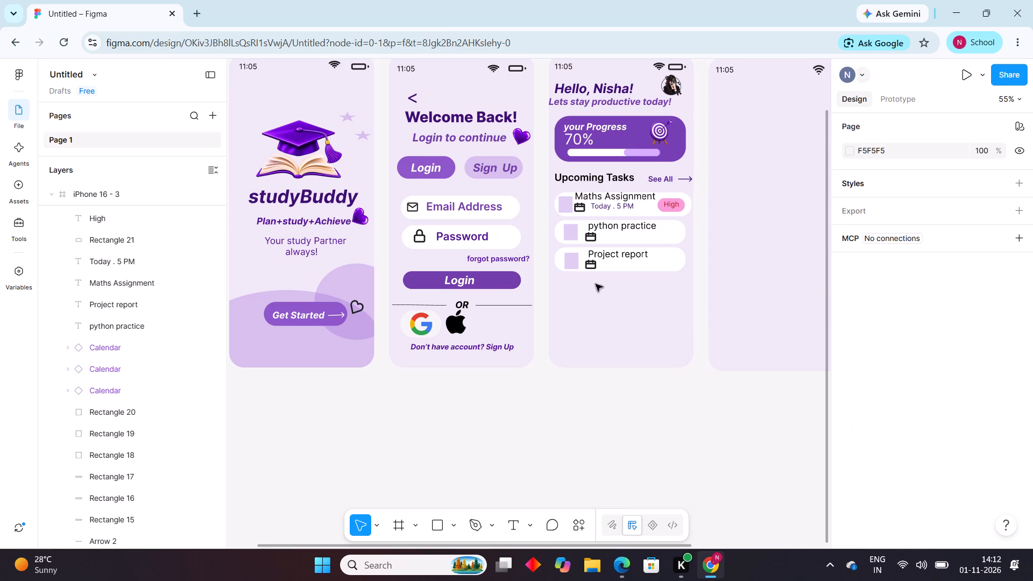
# Shift the python practice card's square, title and calendar icon left to about X 27, X 74 and X 73.
pyautogui.moveTo(569, 232); pyautogui.dragTo(564, 232)
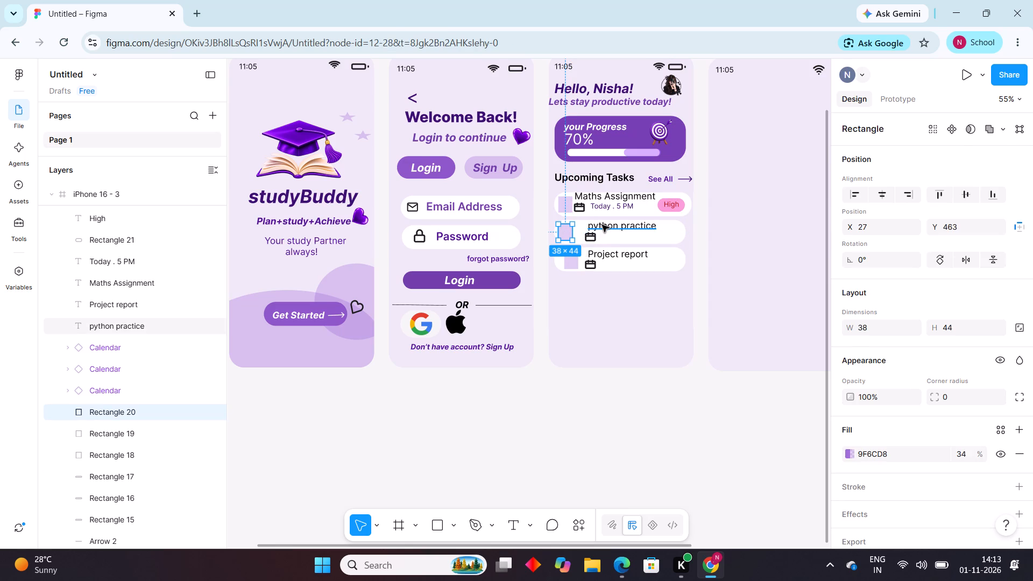
pyautogui.moveTo(602, 225); pyautogui.dragTo(592, 228)
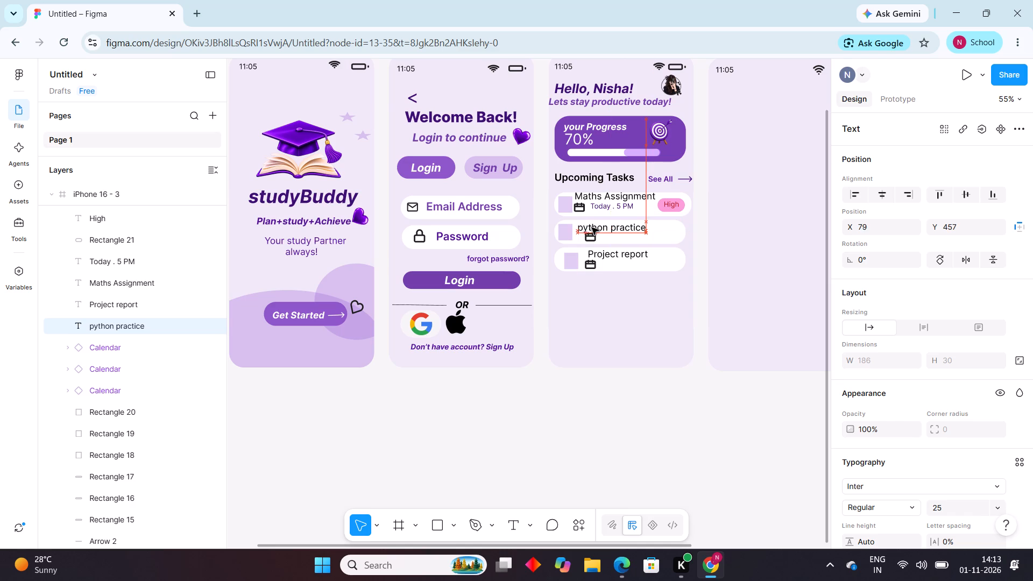
pyautogui.moveTo(592, 228); pyautogui.dragTo(590, 225)
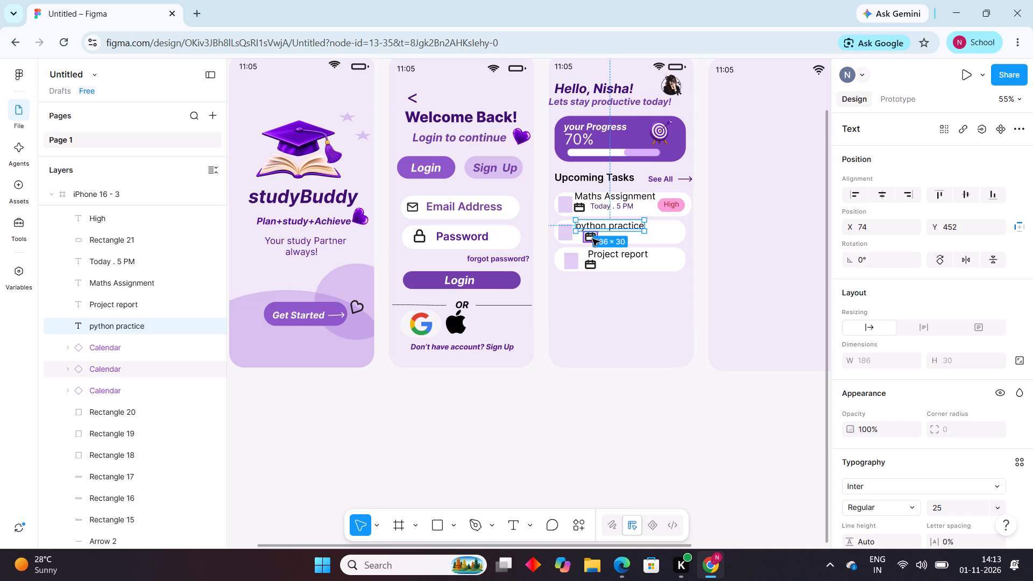
pyautogui.moveTo(591, 239); pyautogui.dragTo(579, 238)
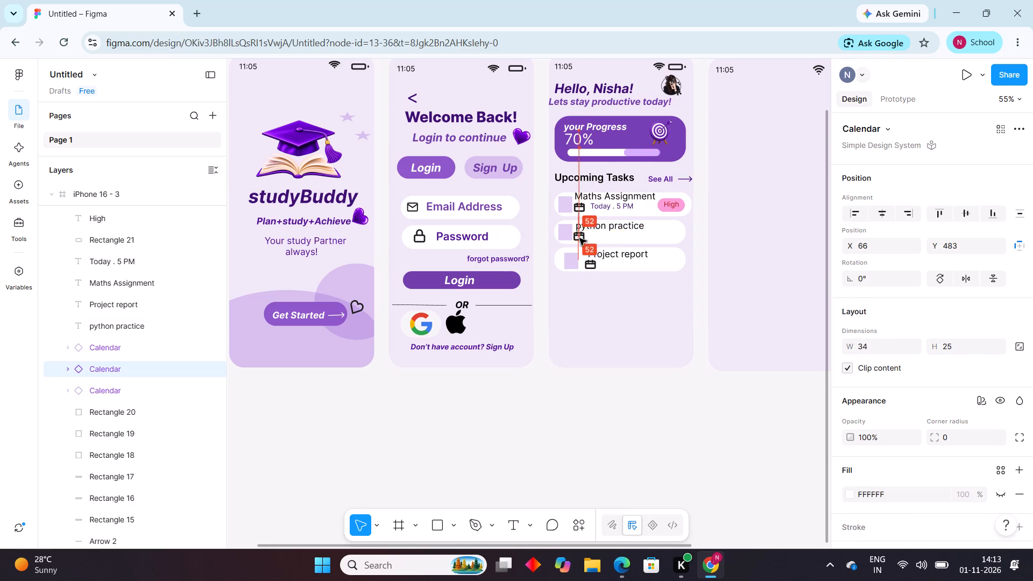
pyautogui.moveTo(579, 238); pyautogui.dragTo(582, 239)
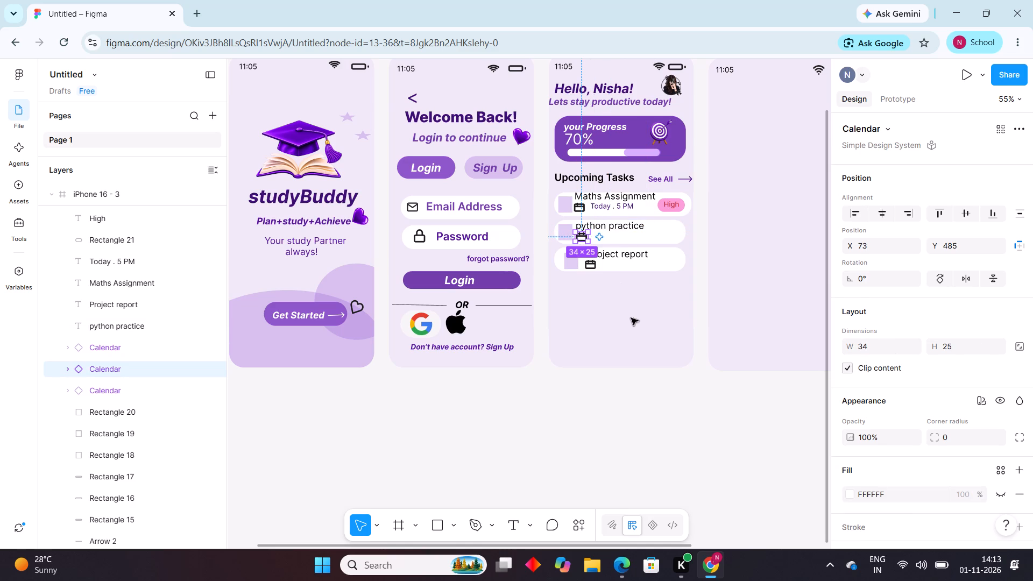
pyautogui.click(625, 408)
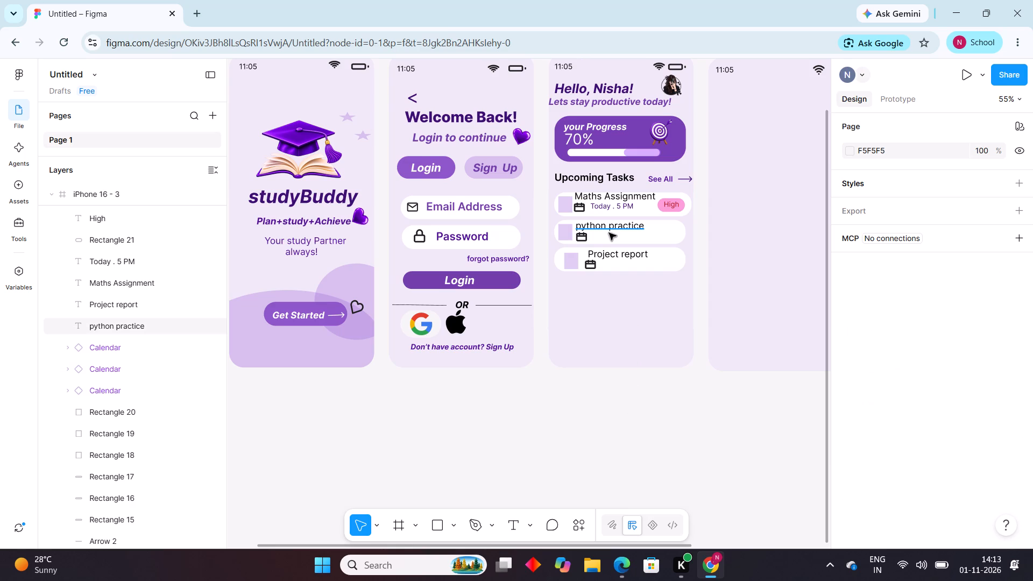
pyautogui.click(607, 375)
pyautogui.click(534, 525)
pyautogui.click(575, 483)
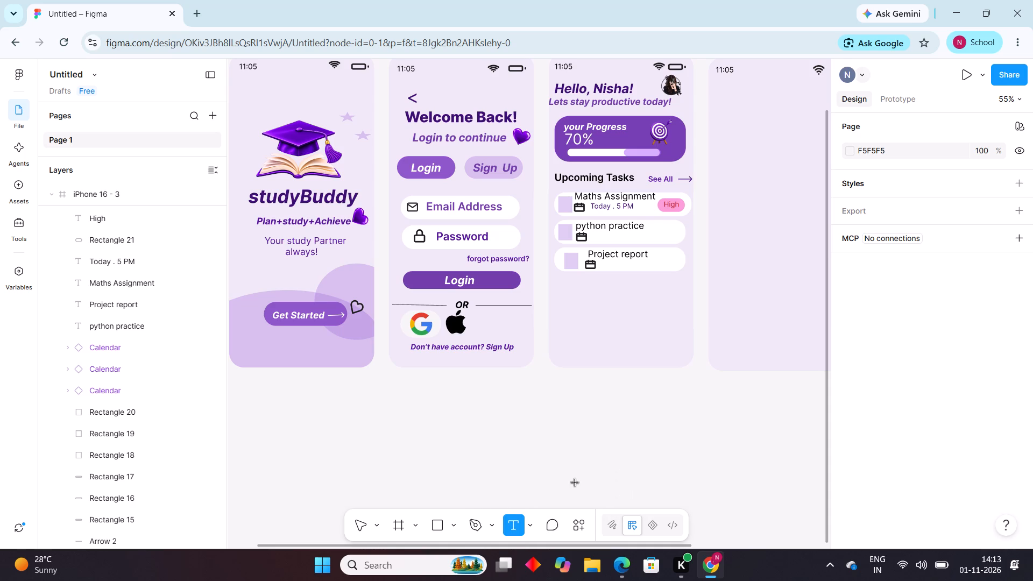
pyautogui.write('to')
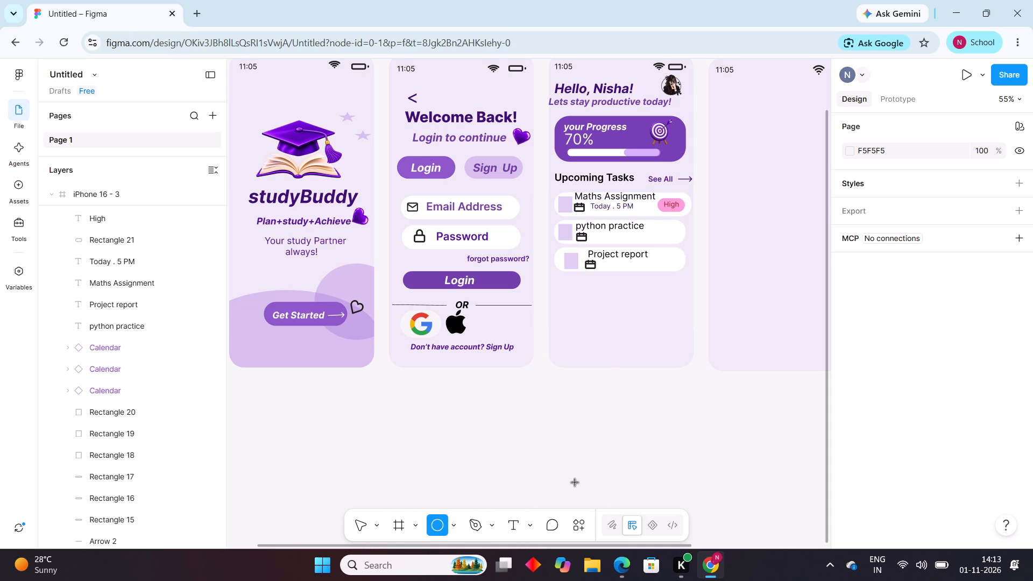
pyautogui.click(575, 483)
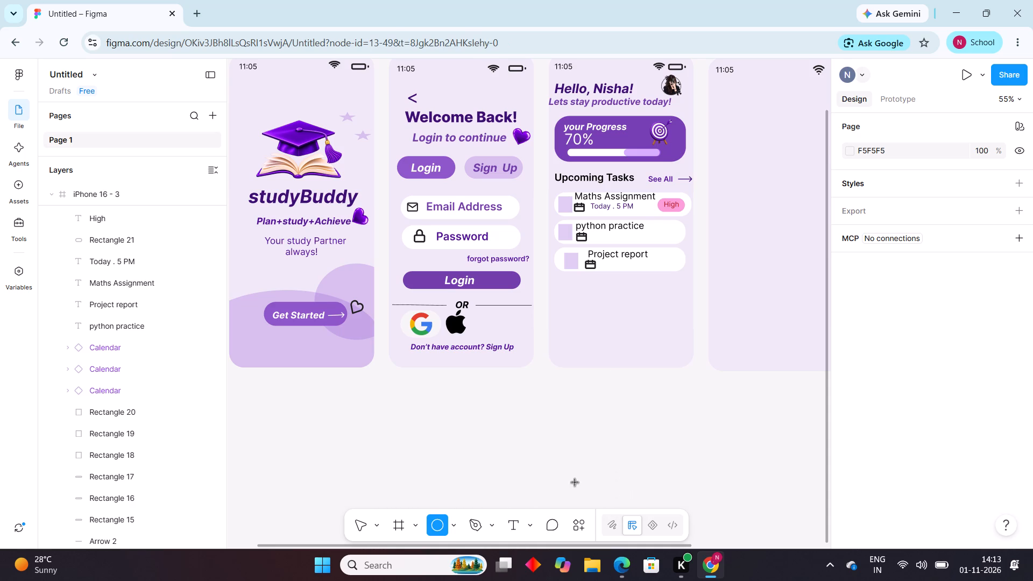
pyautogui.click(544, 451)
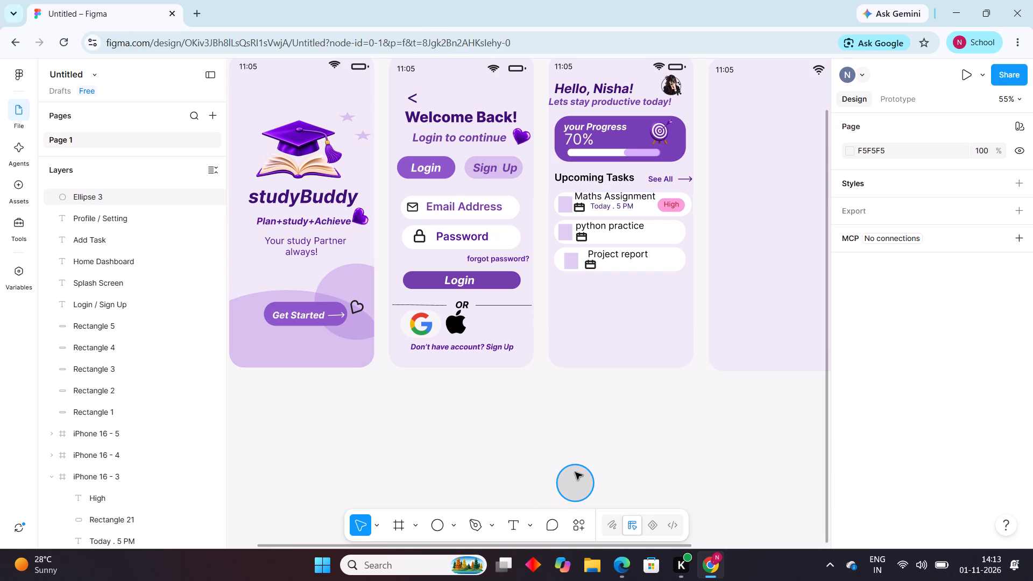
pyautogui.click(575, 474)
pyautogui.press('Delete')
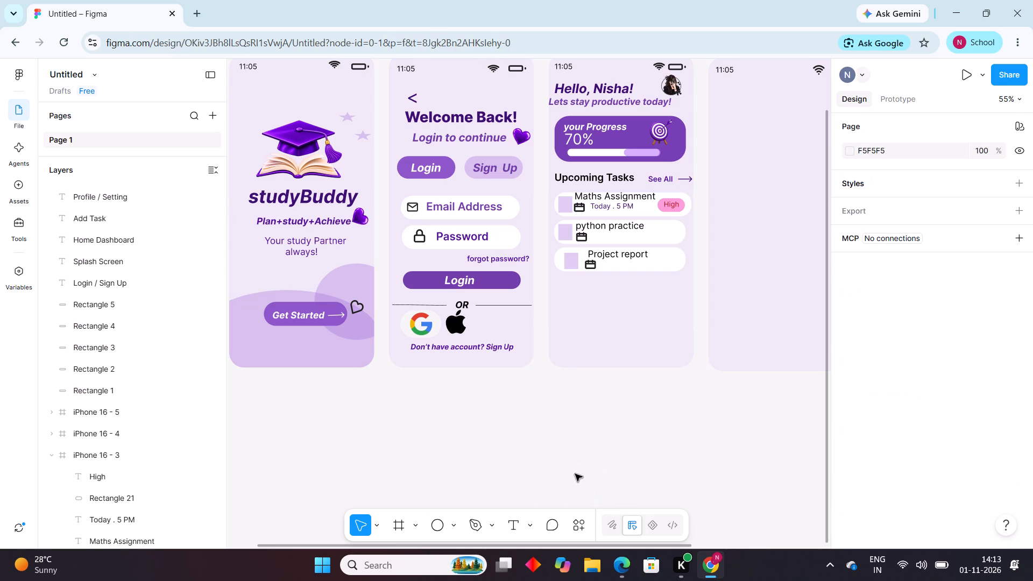
# Add the text label "Tomorrow . 7PM" on the empty canvas below the Home Dashboard frame.
pyautogui.click(533, 528)
pyautogui.click(597, 479)
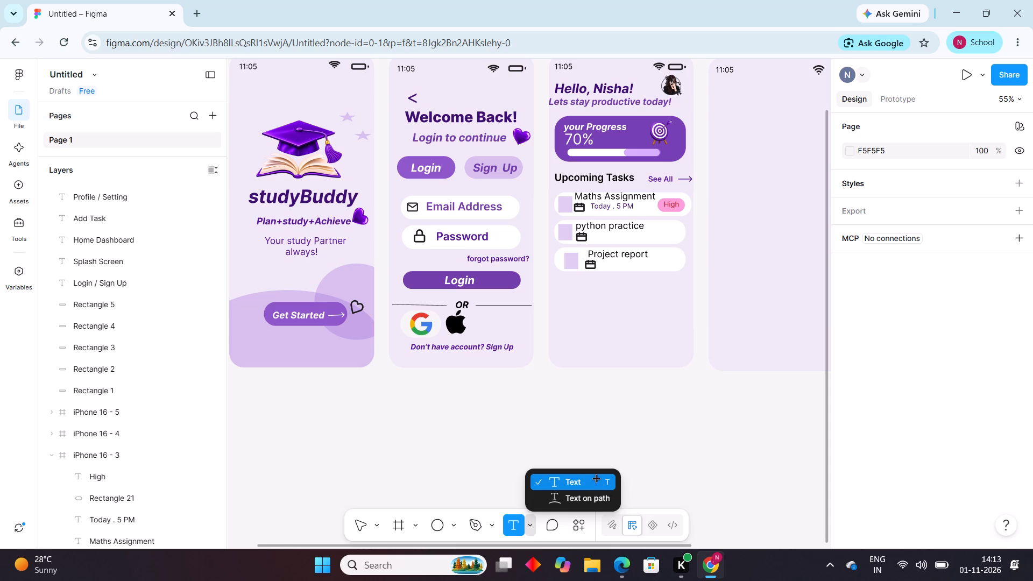
pyautogui.click(597, 479)
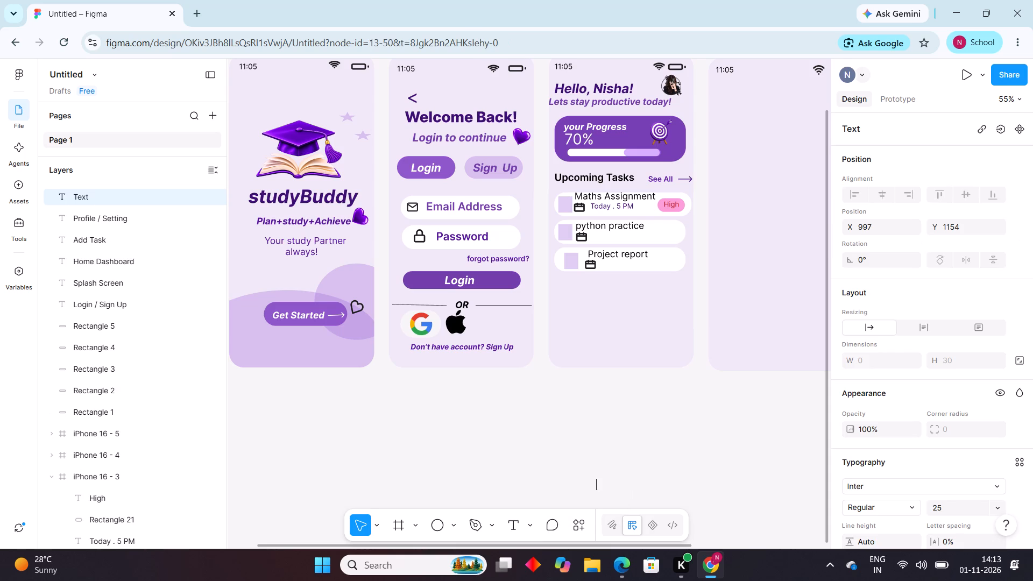
pyautogui.write('to')
pyautogui.press('BackSpace')
pyautogui.press('BackSpace')
pyautogui.hotkey('shift', 't')
pyautogui.write('ommaro')
pyautogui.press('BackSpace')
pyautogui.press('BackSpace')
pyautogui.press('BackSpace')
pyautogui.press('BackSpace')
pyautogui.press('m')
pyautogui.press('o')
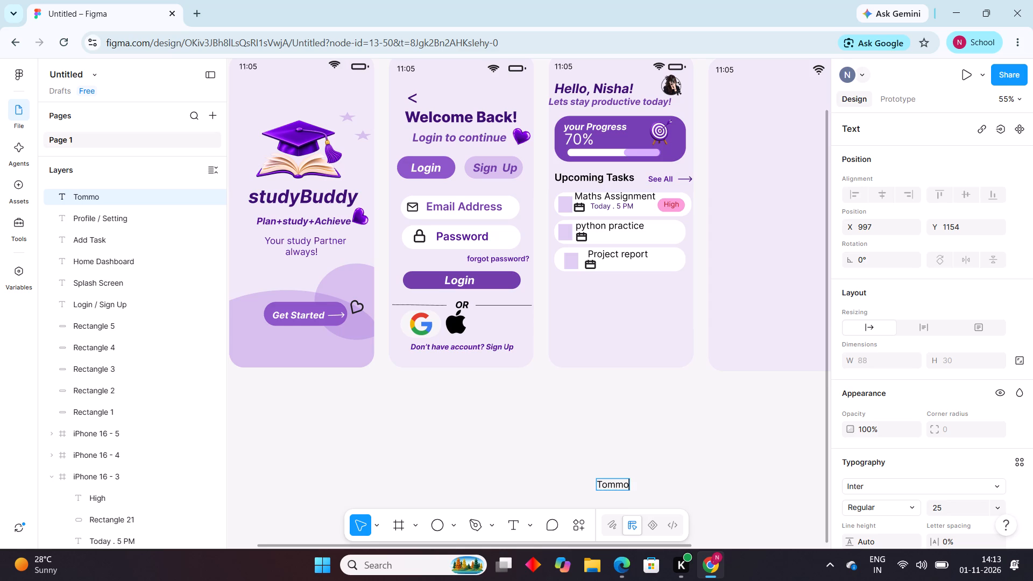
pyautogui.write('rr')
pyautogui.press('w')
pyautogui.press('Left')
pyautogui.press('Left')
pyautogui.press('Left')
pyautogui.press('Left')
pyautogui.press('BackSpace')
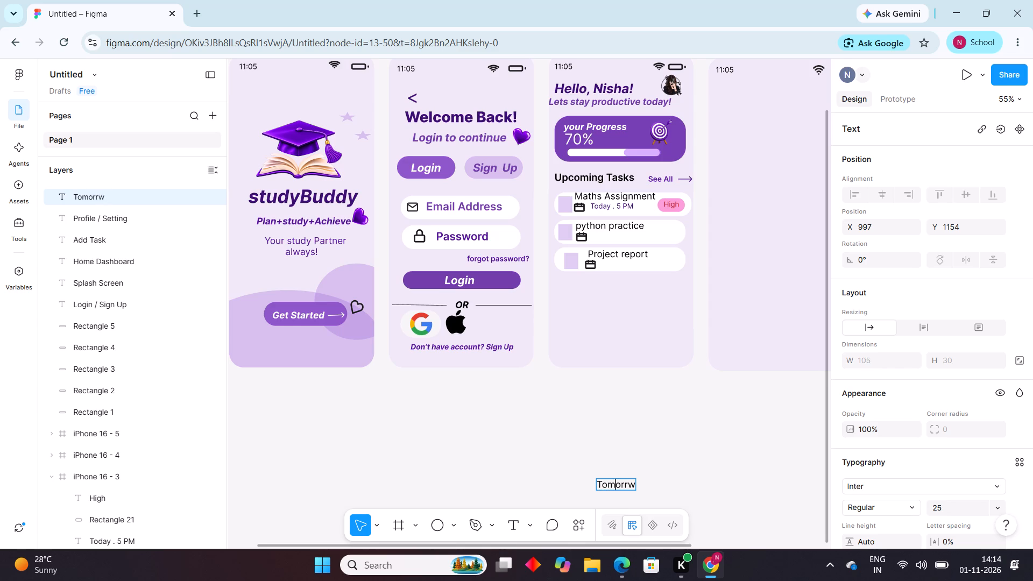
pyautogui.press('Right')
pyautogui.press('Right')
pyautogui.press('Right')
pyautogui.press('o')
pyautogui.press('Right')
pyautogui.press('Right')
pyautogui.press('space')
pyautogui.write('.')
pyautogui.press('space')
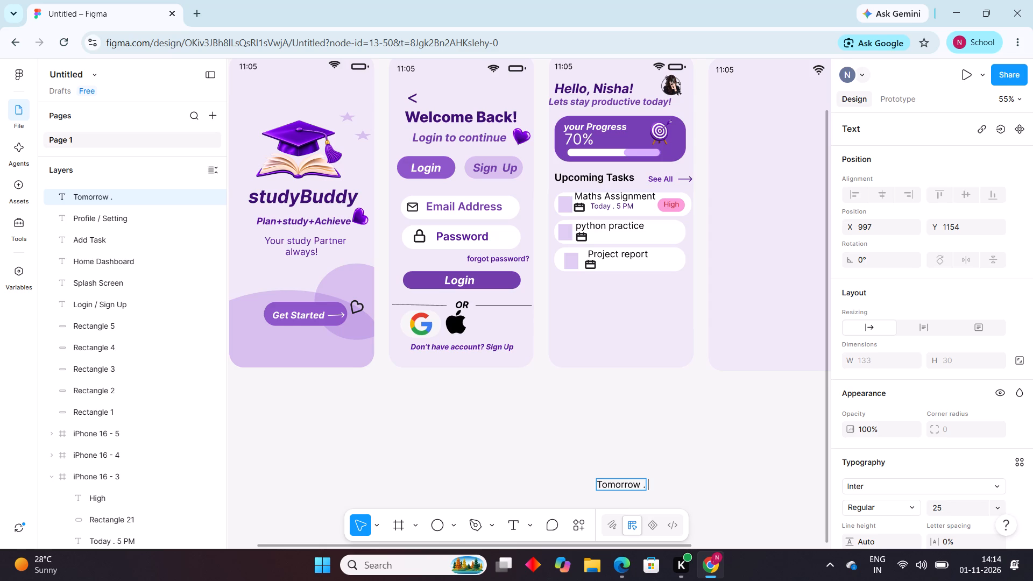
pyautogui.press('7')
pyautogui.write('Pm')
pyautogui.press('BackSpace')
pyautogui.hotkey('shift', 'm')
# Set the font size of the Tomorrow . 7PM label to 18.
pyautogui.moveTo(597, 482); pyautogui.dragTo(706, 484)
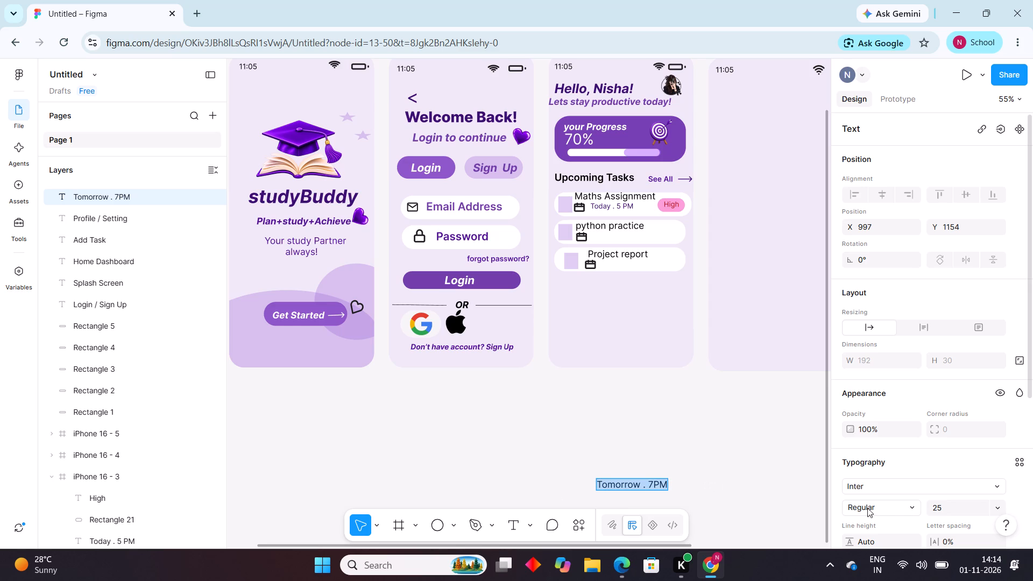
pyautogui.click(945, 501)
pyautogui.press('BackSpace')
pyautogui.write('18')
pyautogui.press('Return')
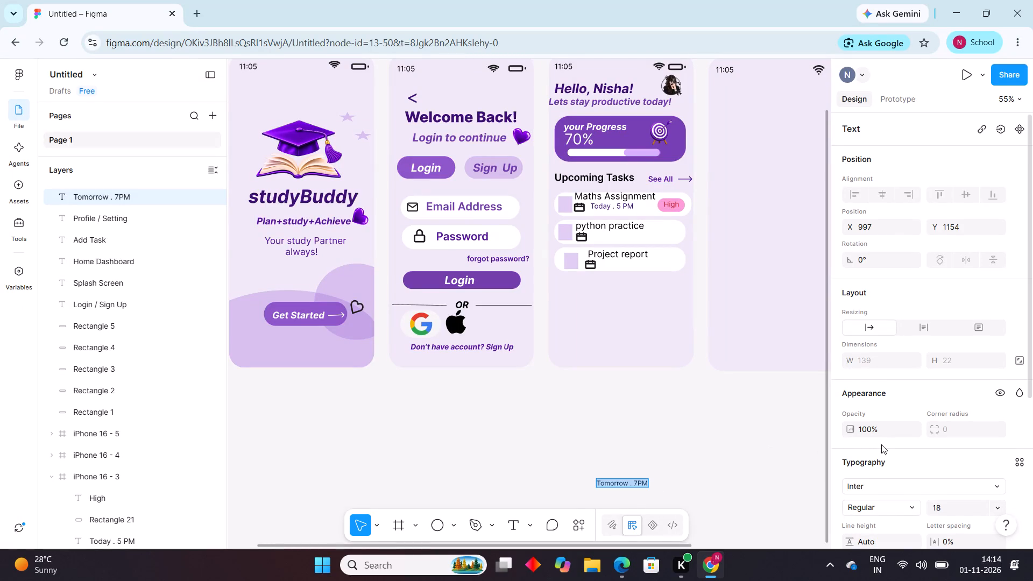
# Change the Tomorrow . 7PM label's fill to the dark purple 3F0F74 from the page colours.
pyautogui.scroll(-3, 881, 444)
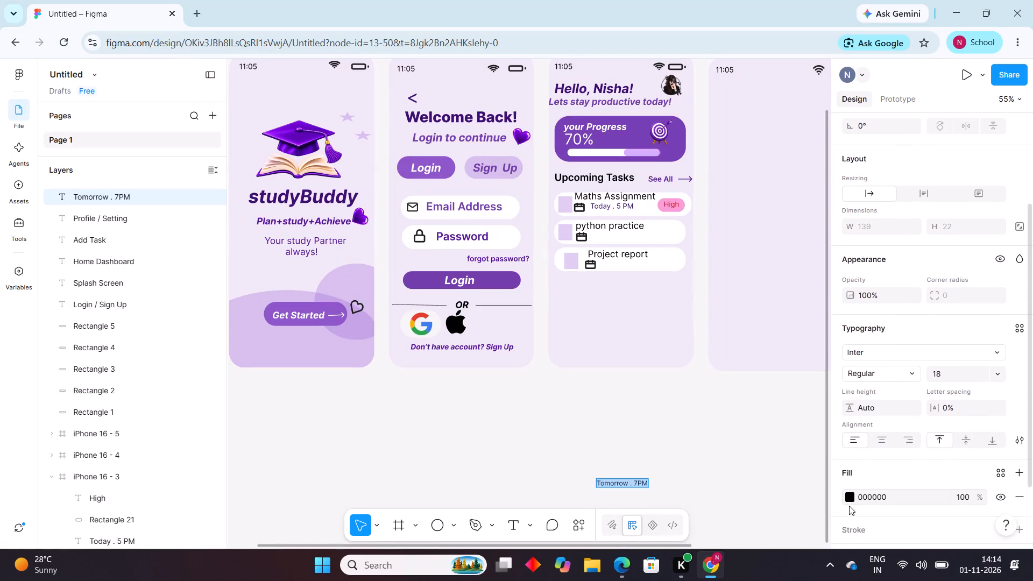
pyautogui.click(849, 499)
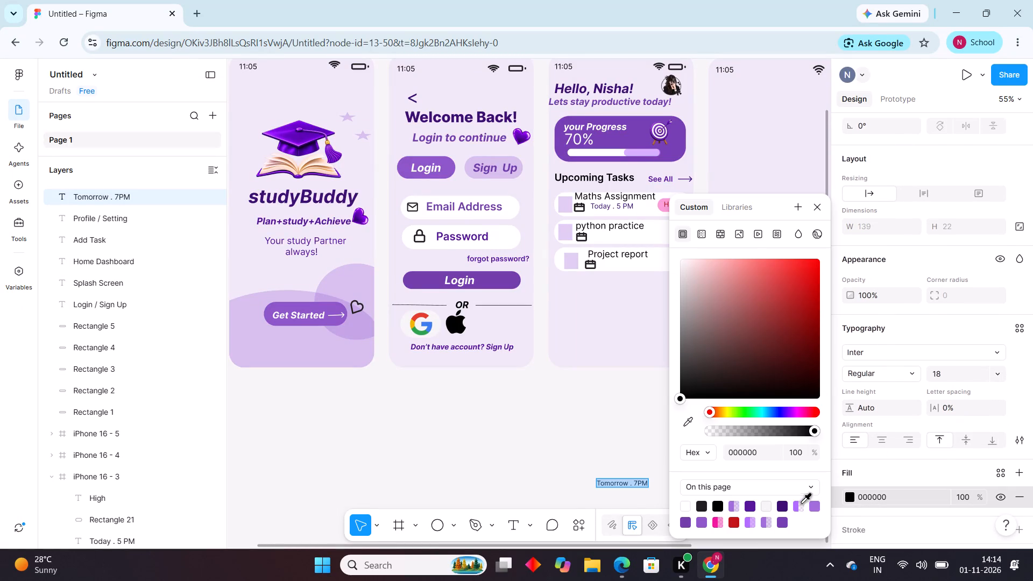
pyautogui.click(782, 505)
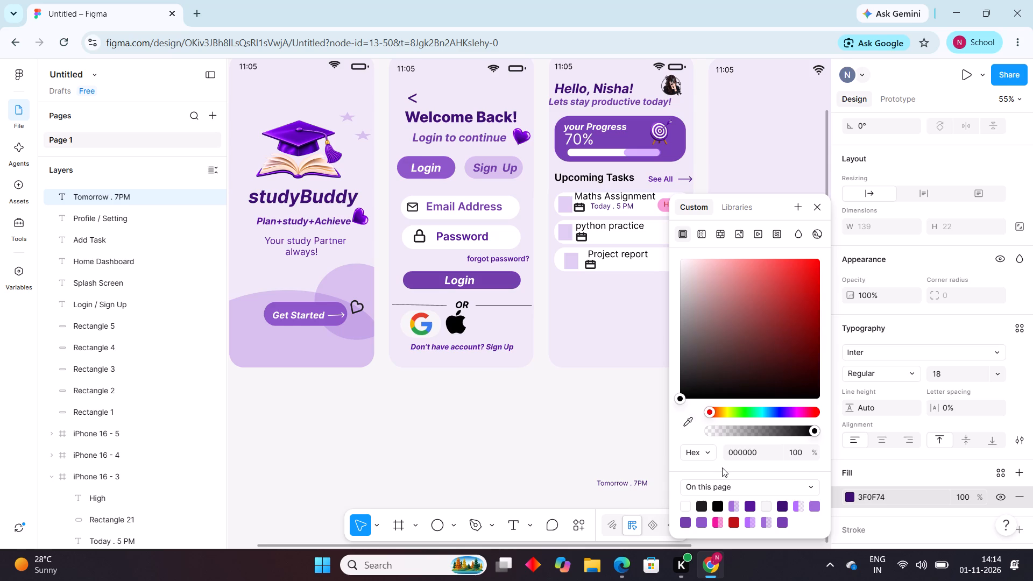
pyautogui.click(615, 435)
pyautogui.click(615, 437)
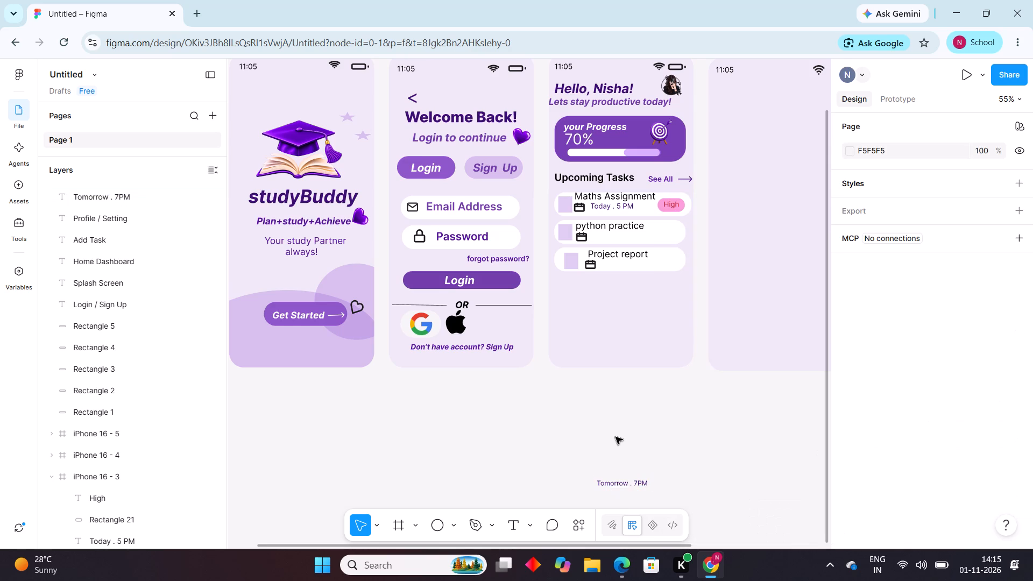
# Move the Tomorrow . 7PM label beside the python practice card's calendar icon, at about X 114, Y 485.
pyautogui.click(627, 489)
pyautogui.moveTo(627, 484); pyautogui.dragTo(639, 311)
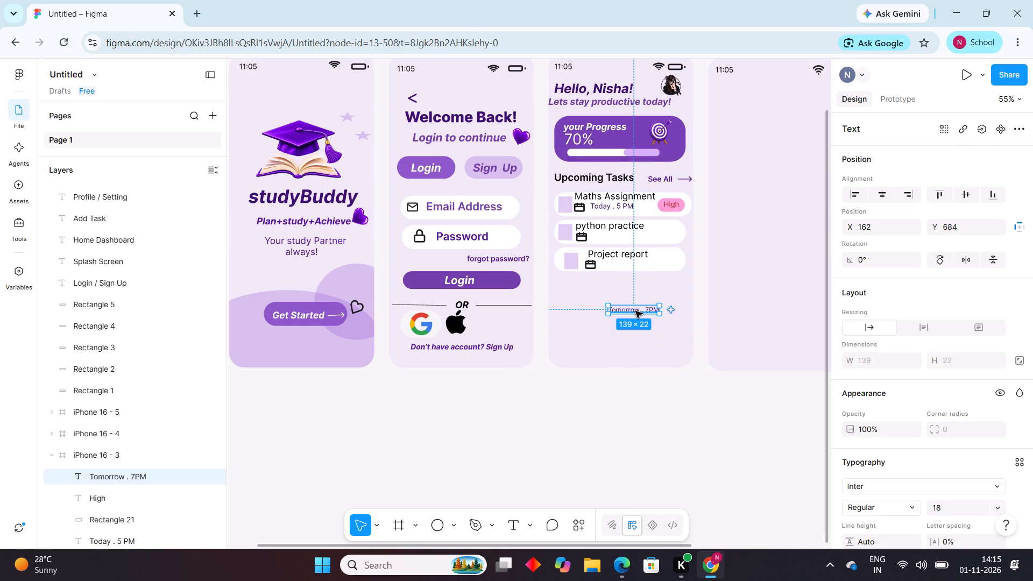
pyautogui.moveTo(635, 309); pyautogui.dragTo(623, 226)
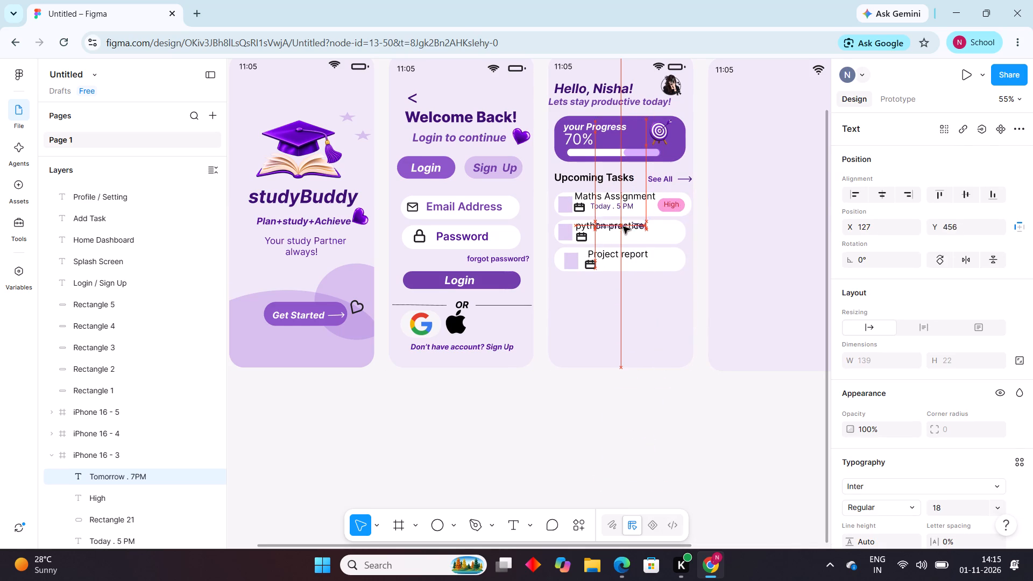
pyautogui.moveTo(623, 226); pyautogui.dragTo(619, 236)
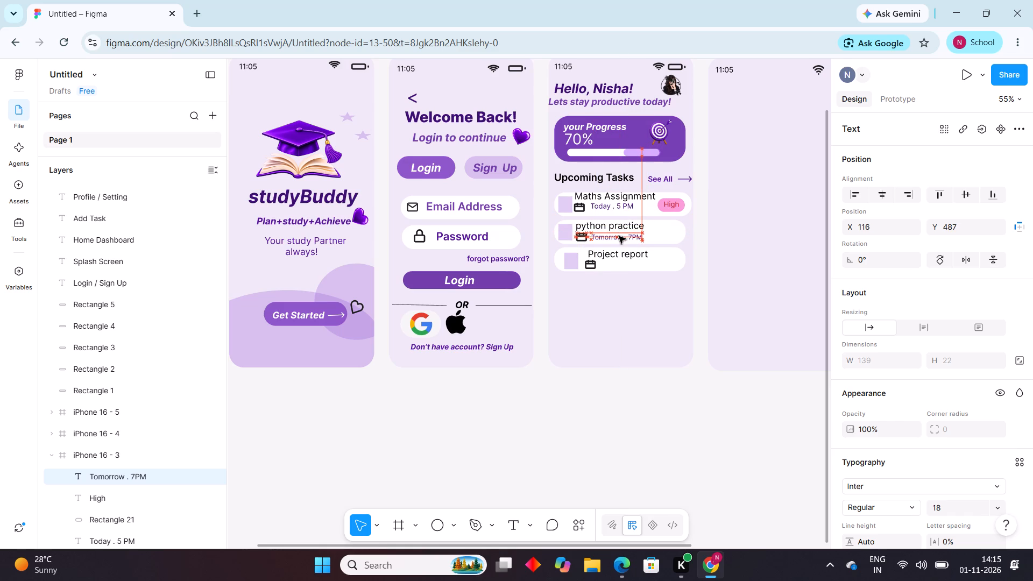
pyautogui.moveTo(619, 236); pyautogui.dragTo(618, 236)
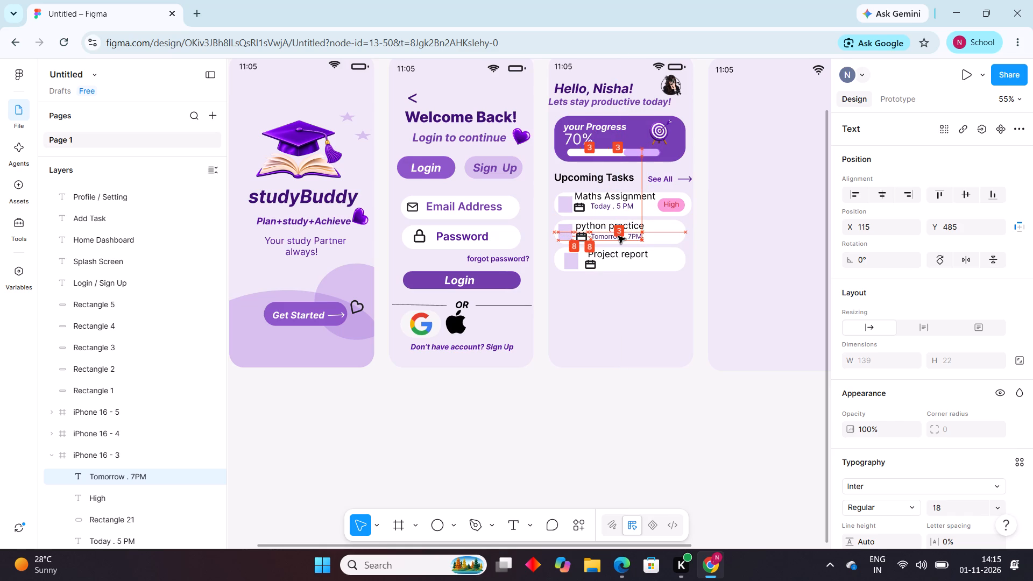
pyautogui.moveTo(618, 236); pyautogui.dragTo(617, 236)
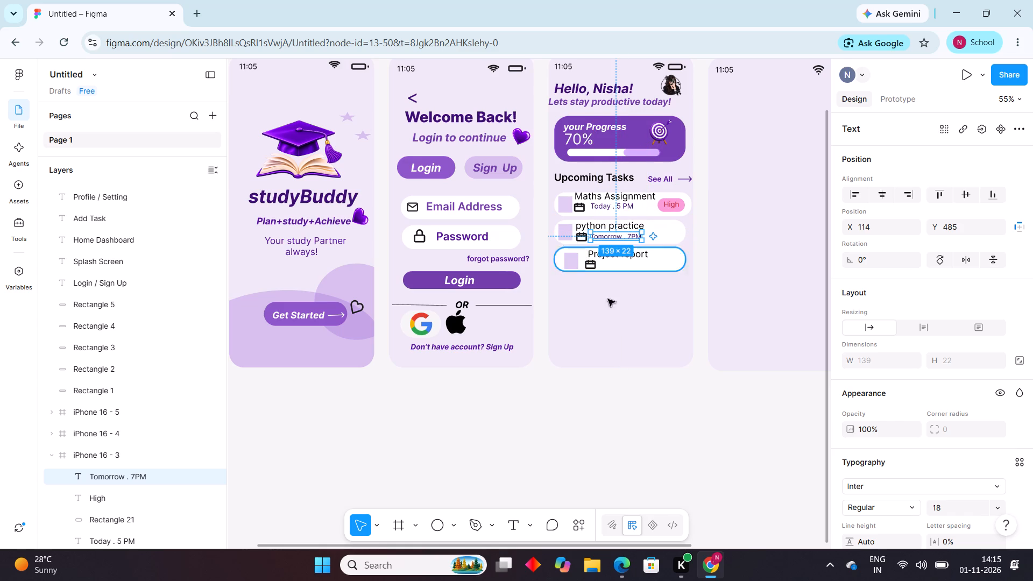
pyautogui.click(605, 428)
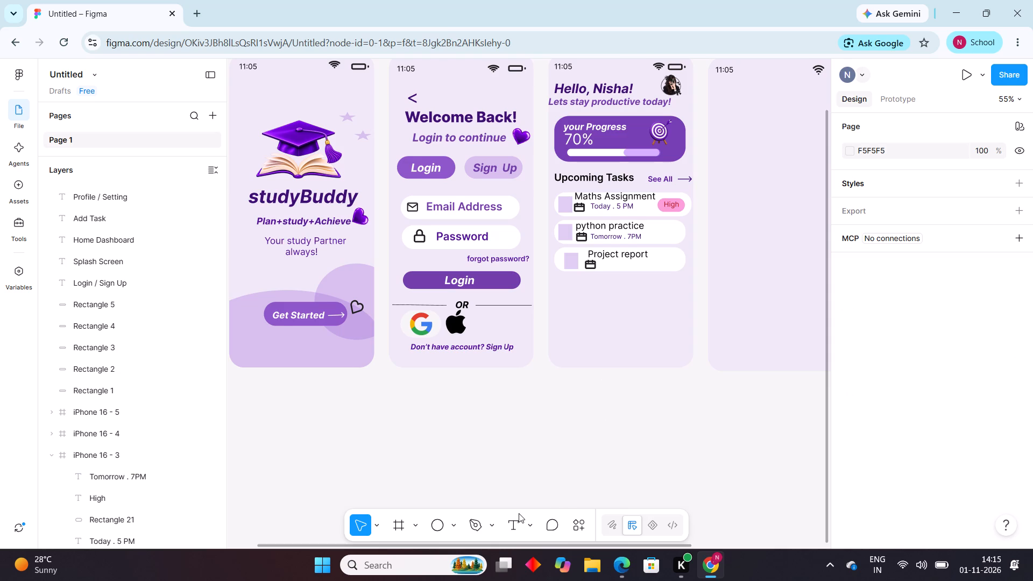
# Draw a tag rectangle about 78 by 44 at the right end of the python practice card, at about X 271, Y 459.
pyautogui.click(452, 525)
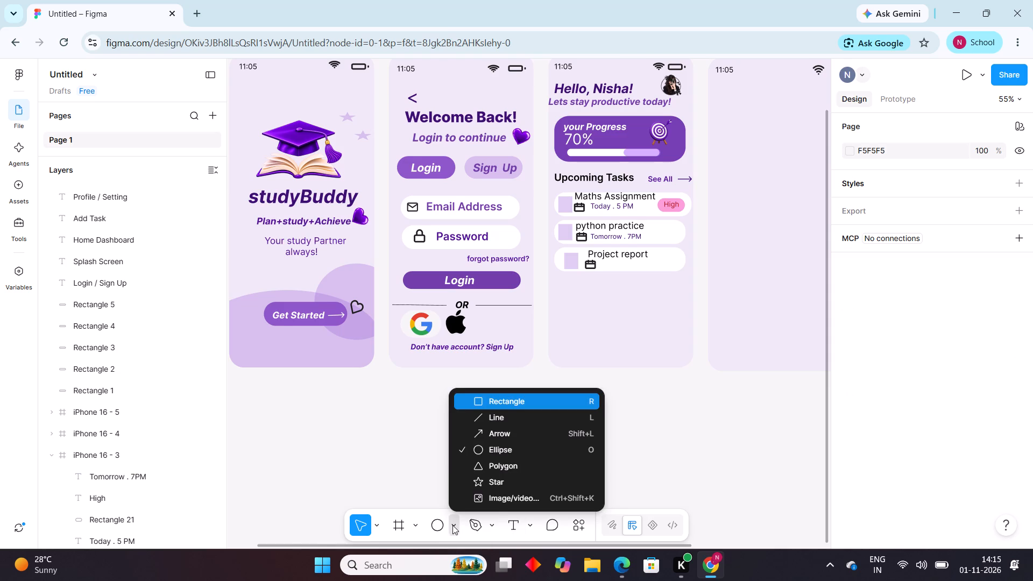
pyautogui.click(542, 405)
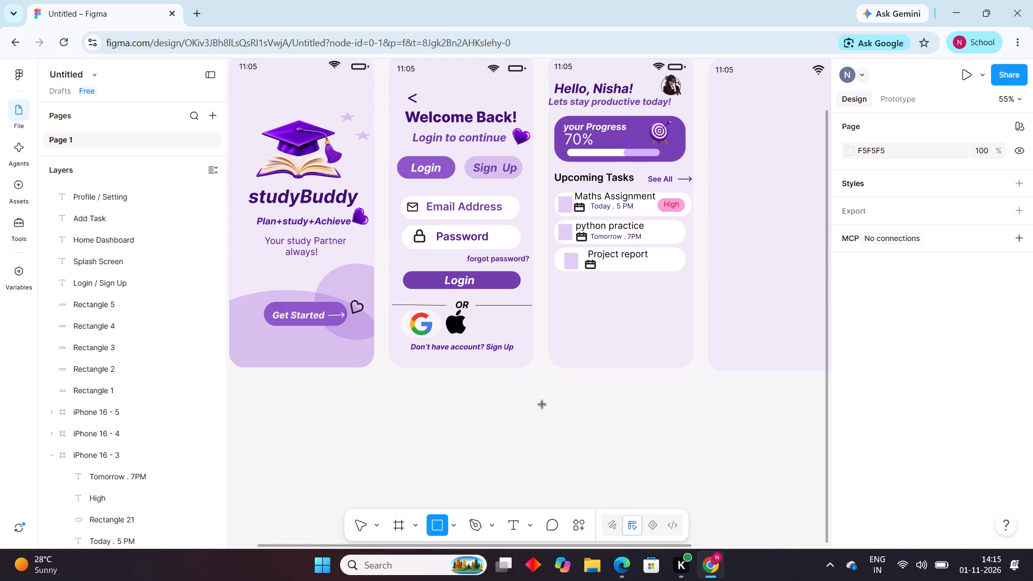
pyautogui.click(659, 240)
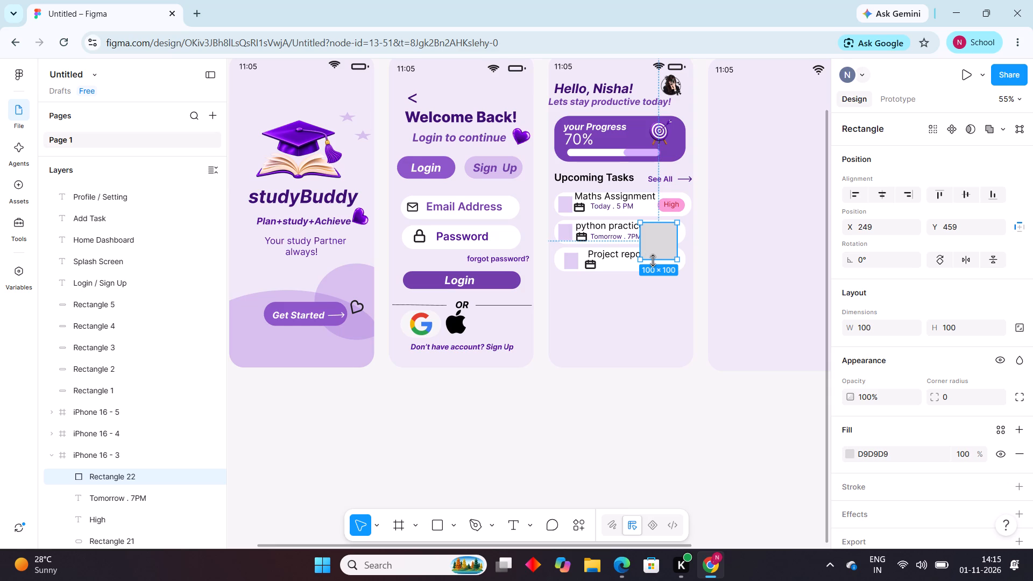
pyautogui.moveTo(653, 260); pyautogui.dragTo(662, 236)
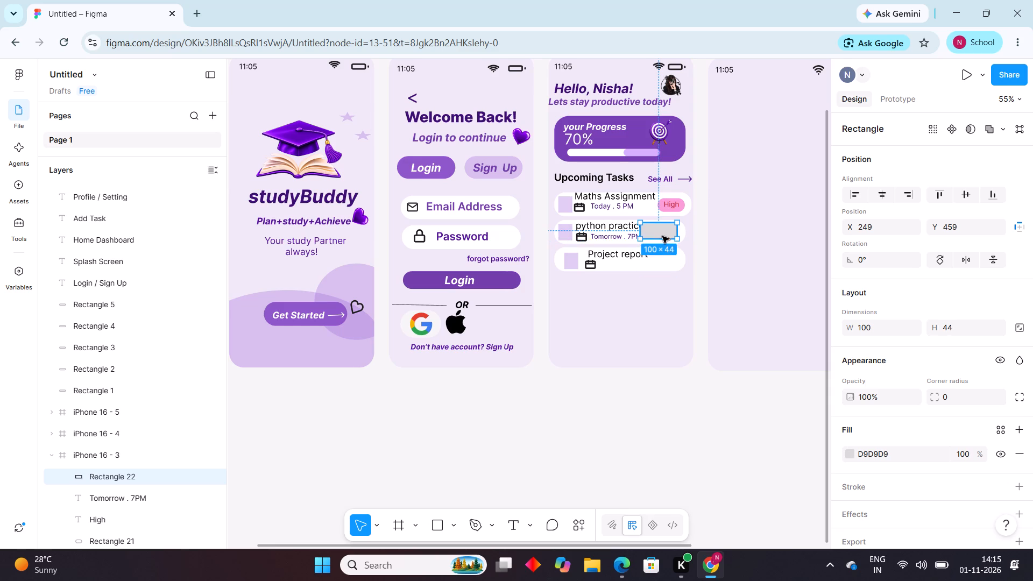
pyautogui.moveTo(637, 231); pyautogui.dragTo(653, 231)
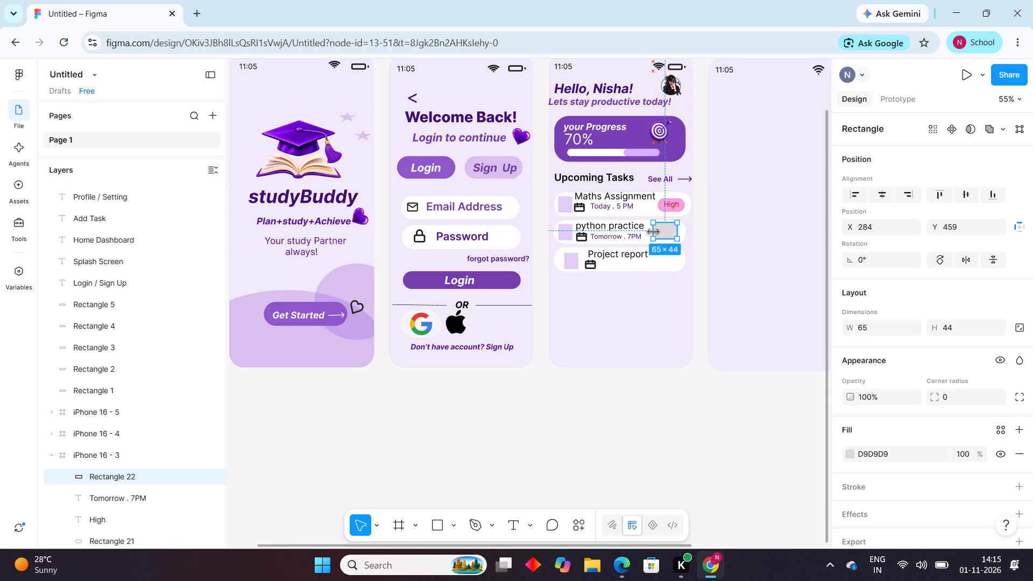
pyautogui.moveTo(653, 231); pyautogui.dragTo(650, 233)
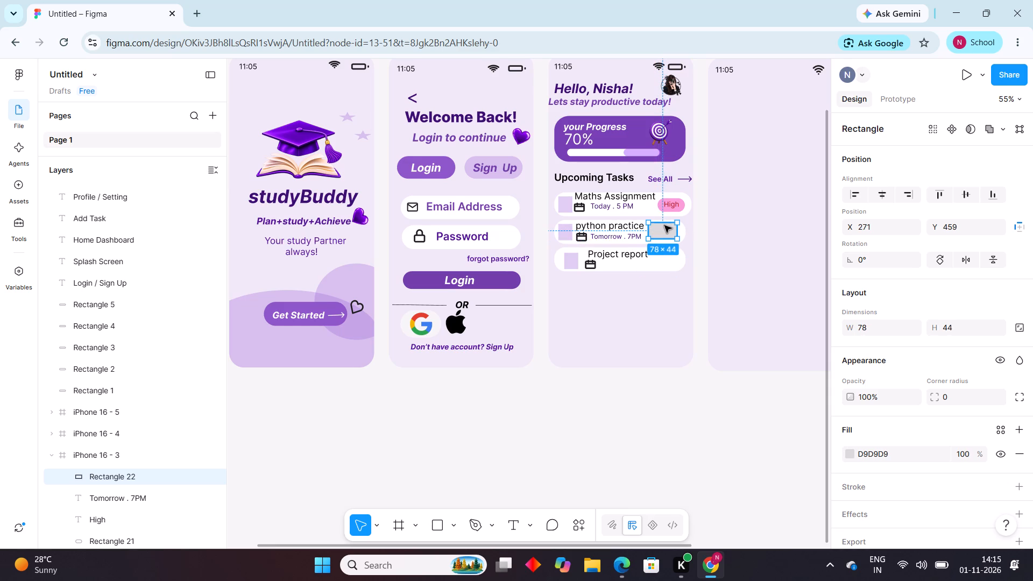
# Match the python practice tag to the High tag's size by setting its width to 74 and height to 37.
pyautogui.click(684, 208)
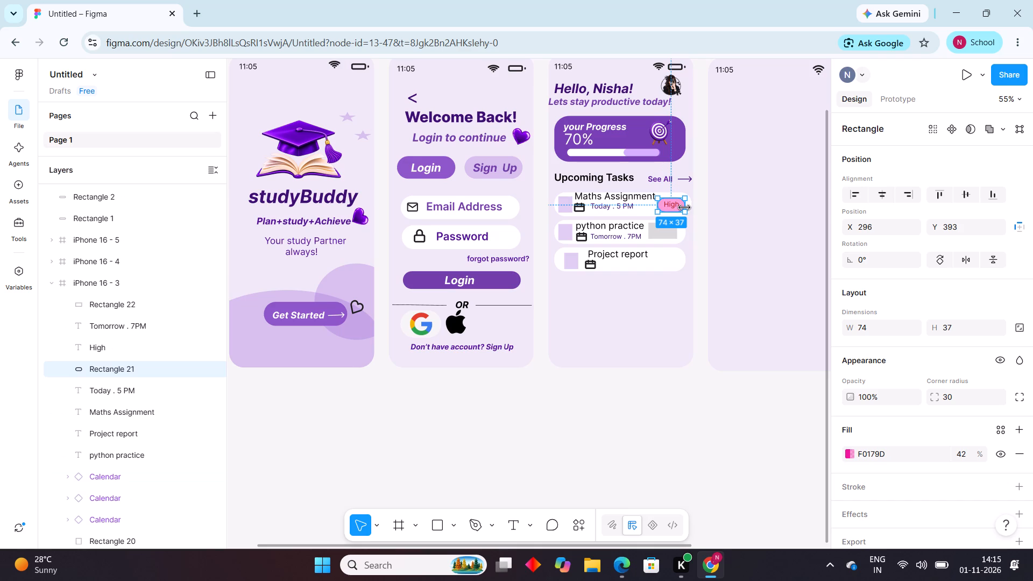
pyautogui.click(666, 231)
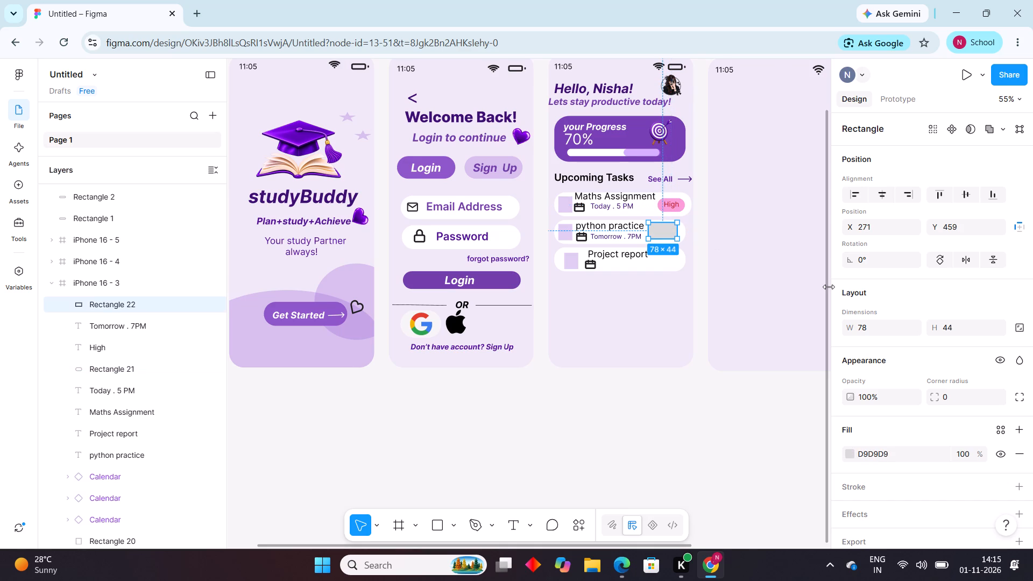
pyautogui.click(869, 323)
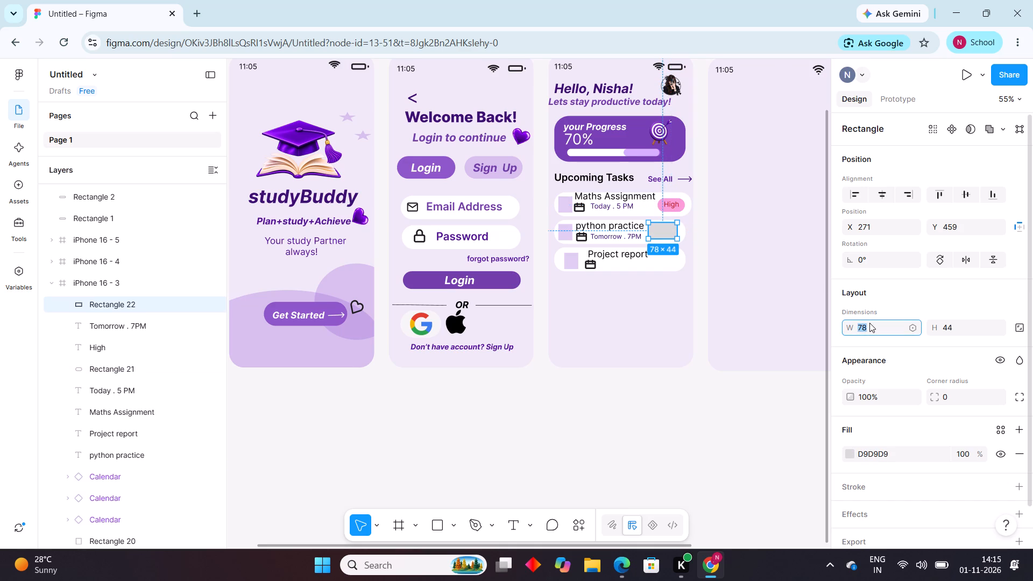
pyautogui.press('BackSpace')
pyautogui.press('7')
pyautogui.press('4')
pyautogui.click(966, 328)
pyautogui.press('BackSpace')
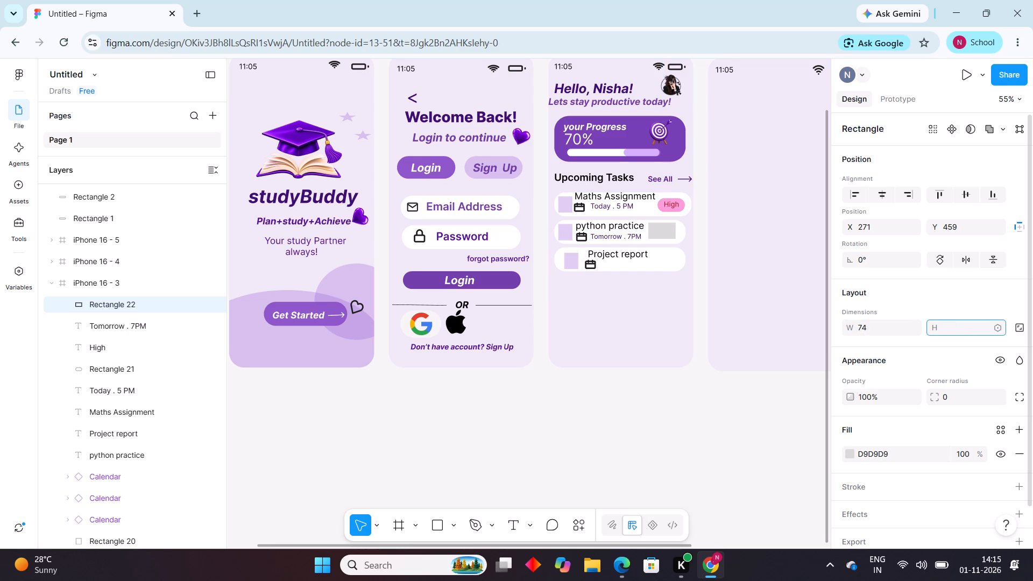
pyautogui.write('37')
pyautogui.press('Return')
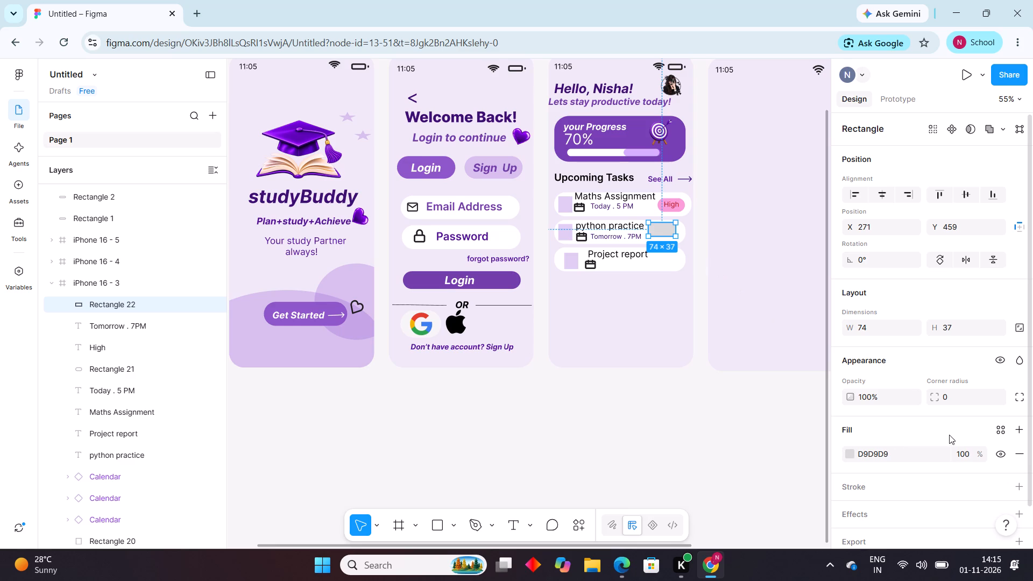
# Set the python practice tag's corner radius to 30.
pyautogui.click(961, 401)
pyautogui.press('BackSpace')
pyautogui.write('30')
pyautogui.press('Return')
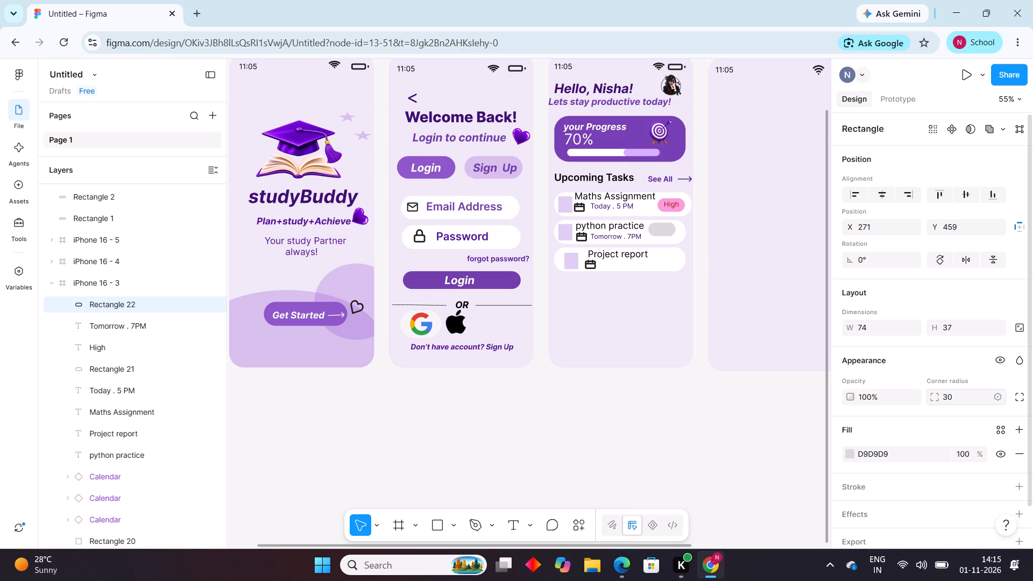
# Shift the python practice tag slightly right and down within its card, to about X 278, Y 466.
pyautogui.click(668, 231)
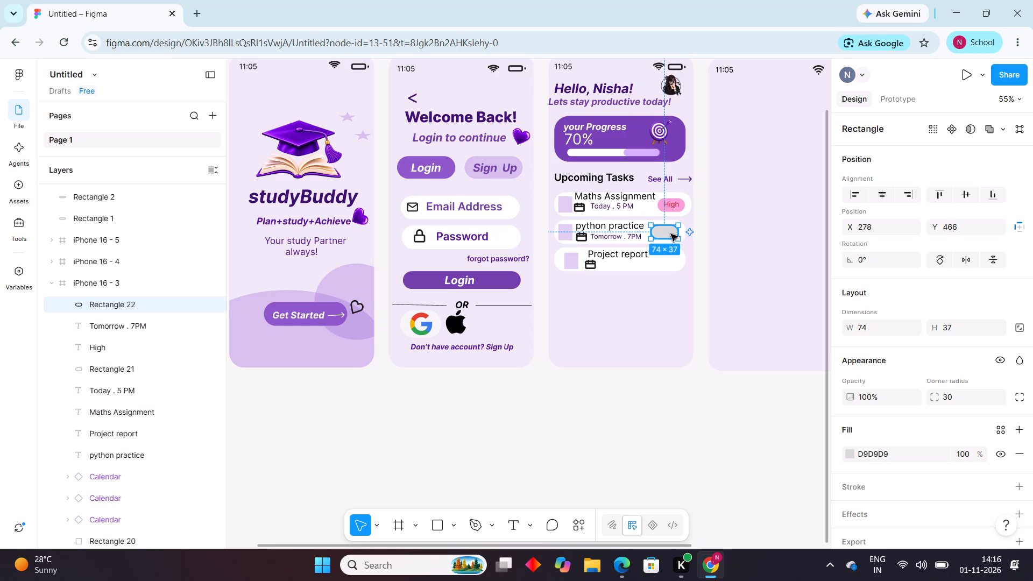
# Fill the python practice tag with the light purple B26CFF at 54% opacity from the page colours.
pyautogui.click(846, 454)
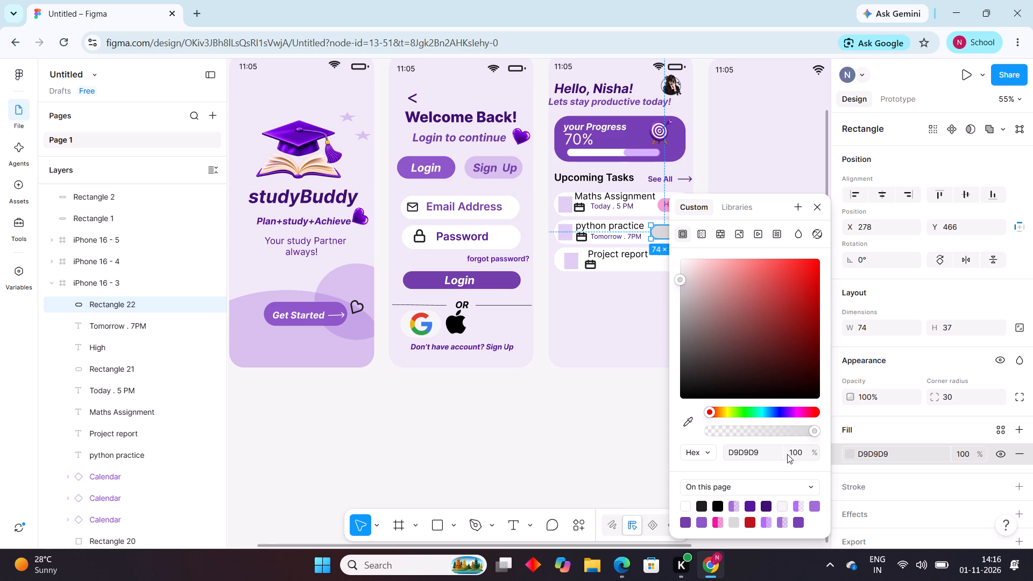
pyautogui.click(811, 505)
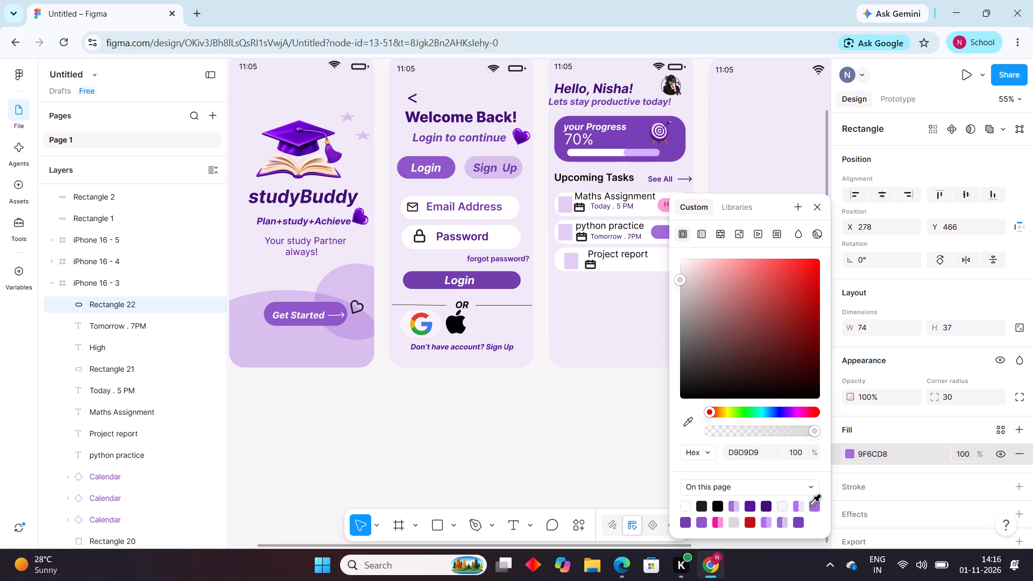
pyautogui.click(768, 521)
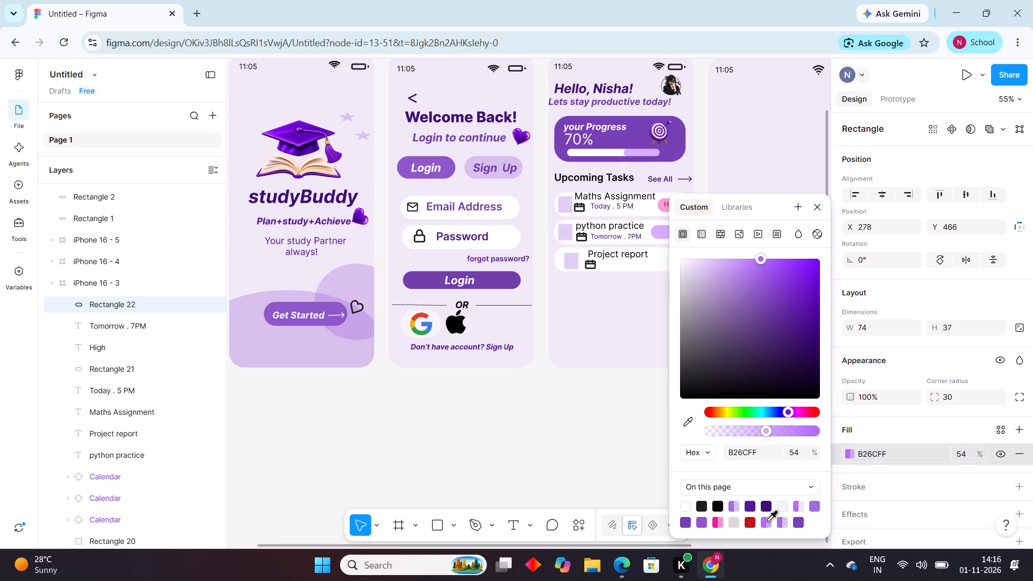
pyautogui.click(635, 483)
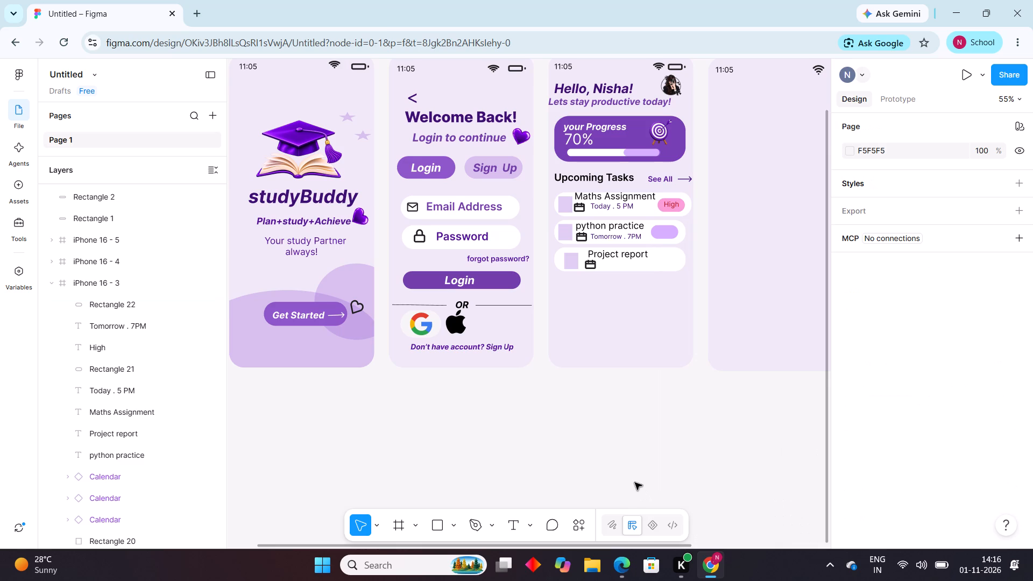
# Widen the python practice tag to about 84 by extending its right edge.
pyautogui.click(667, 238)
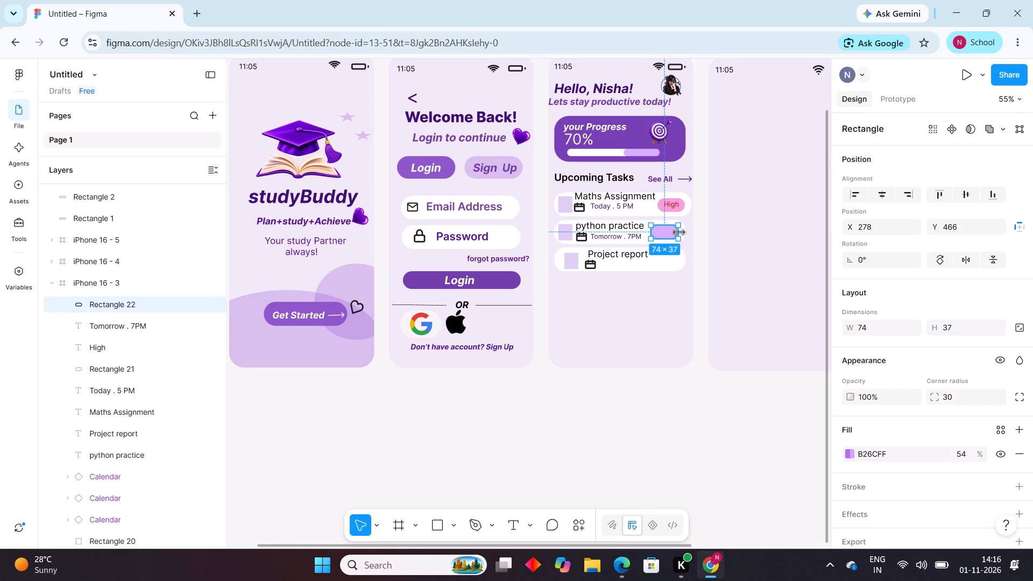
pyautogui.click(679, 232)
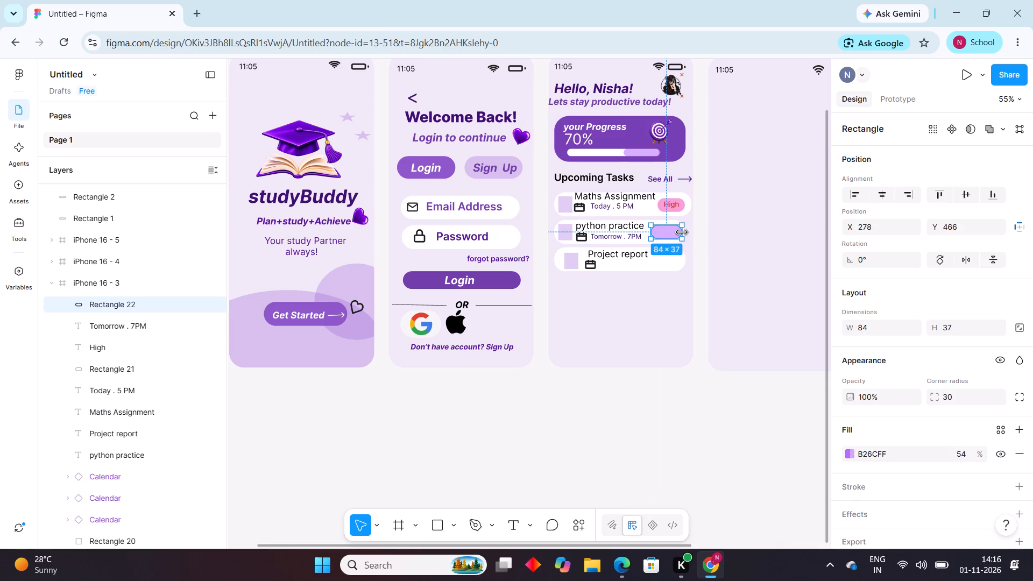
pyautogui.click(656, 413)
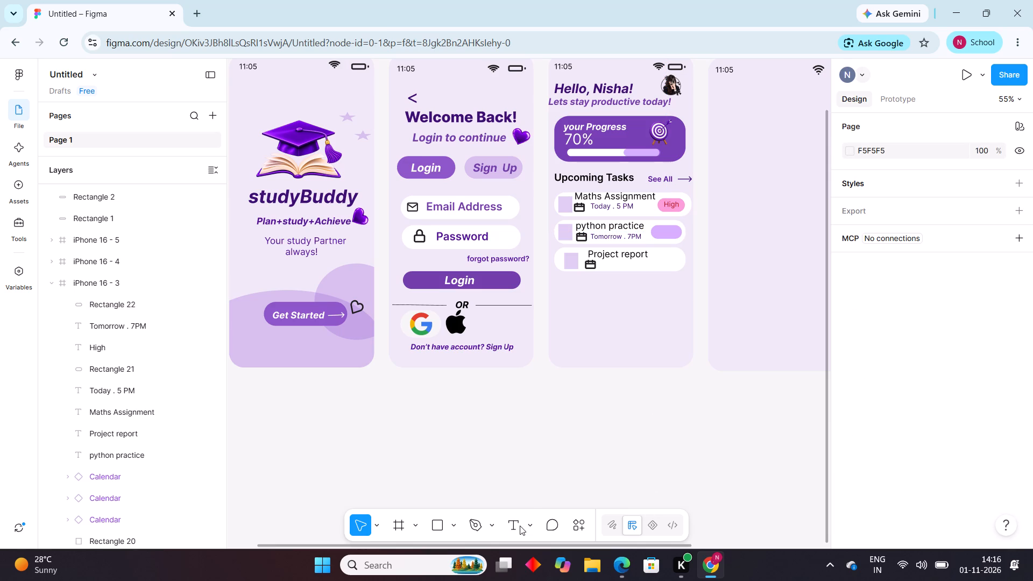
# Add a text label reading "Medium" on the empty canvas below the phone frames.
pyautogui.click(534, 525)
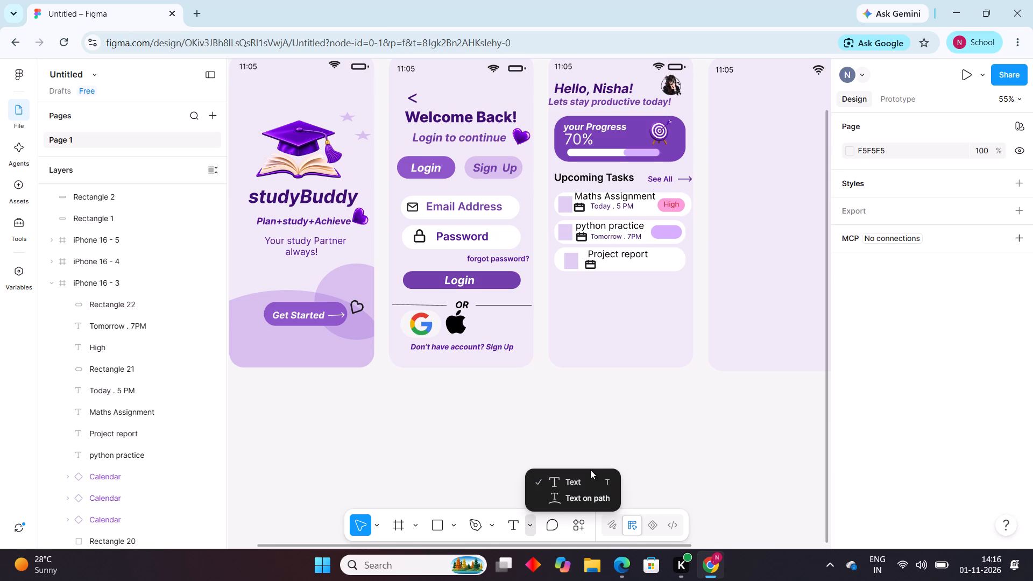
pyautogui.click(588, 474)
pyautogui.click(588, 474)
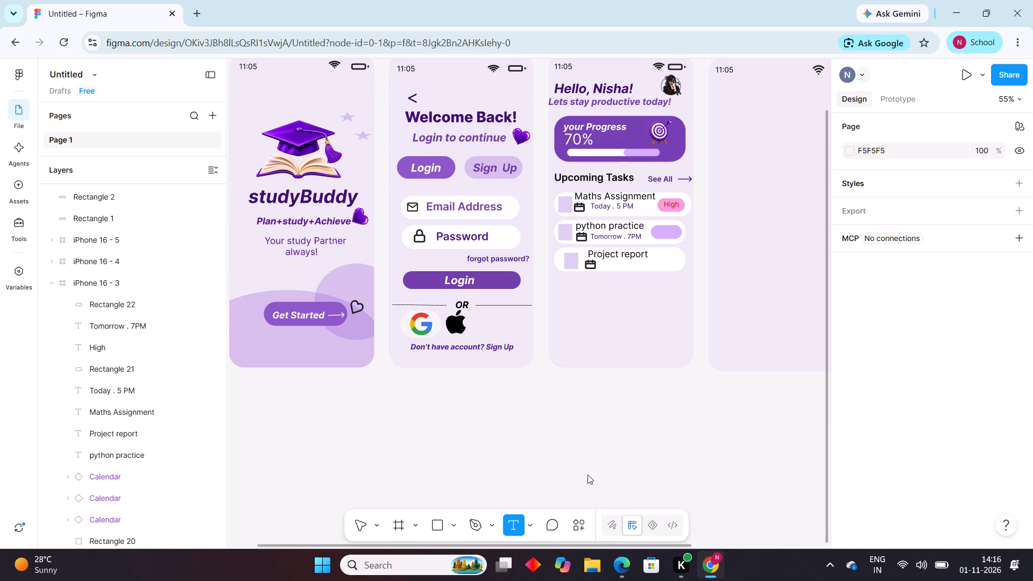
pyautogui.write('Medine')
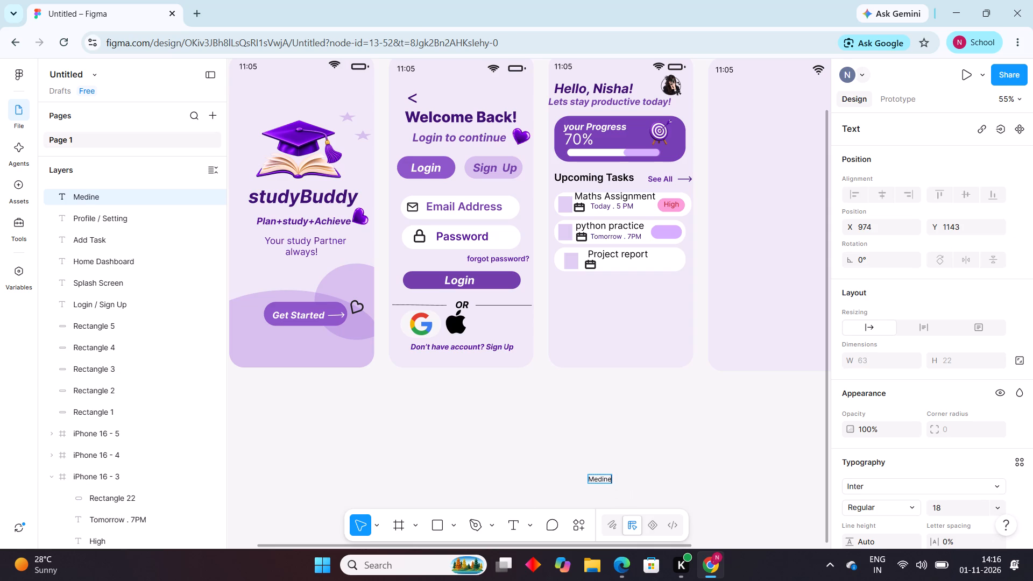
pyautogui.press('BackSpace')
pyautogui.press('BackSpace')
pyautogui.press('n')
pyautogui.press('BackSpace')
pyautogui.press('i')
pyautogui.press('BackSpace')
pyautogui.write('um')
# Style the Medium label with the dark purple 3F0F74 from the page colours and Semi Bold weight.
pyautogui.moveTo(589, 480); pyautogui.dragTo(636, 495)
pyautogui.scroll(-1, 901, 392)
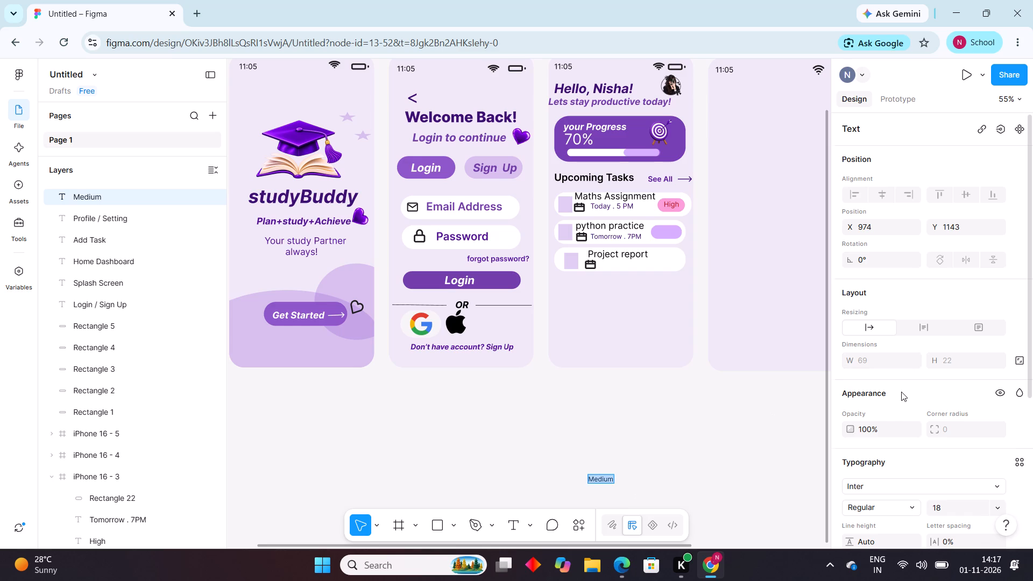
pyautogui.scroll(-2, 901, 392)
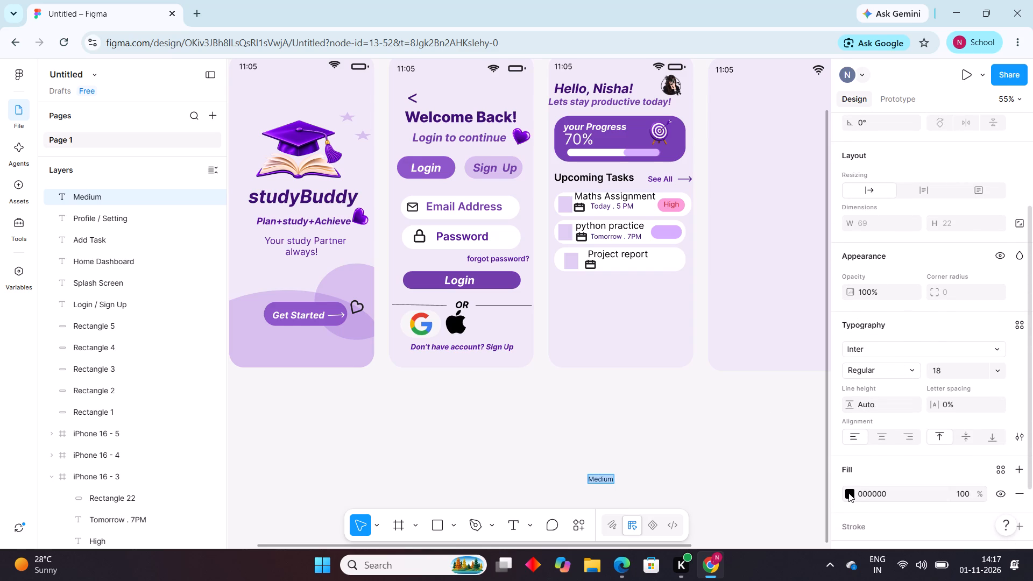
pyautogui.click(848, 493)
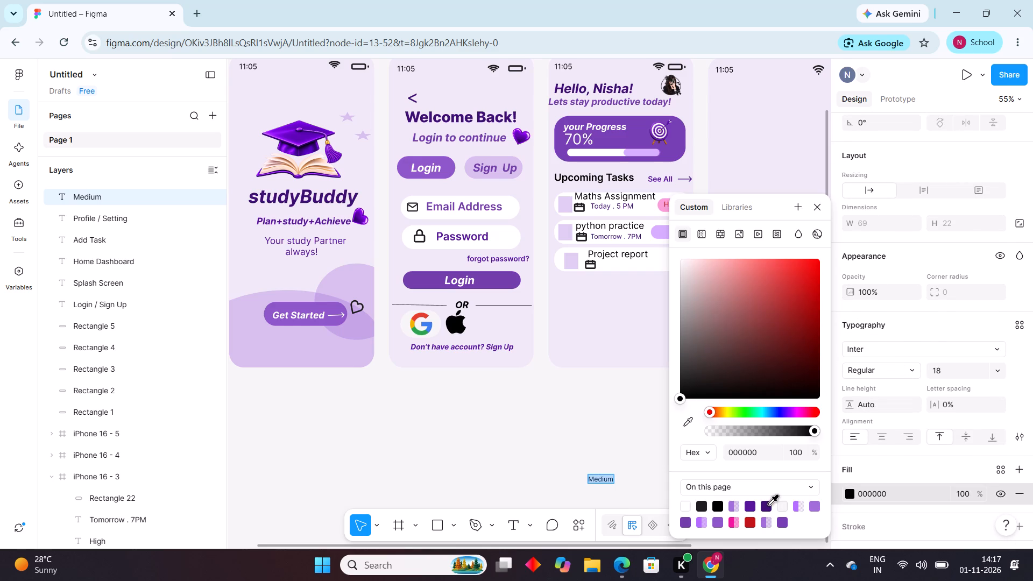
pyautogui.click(769, 505)
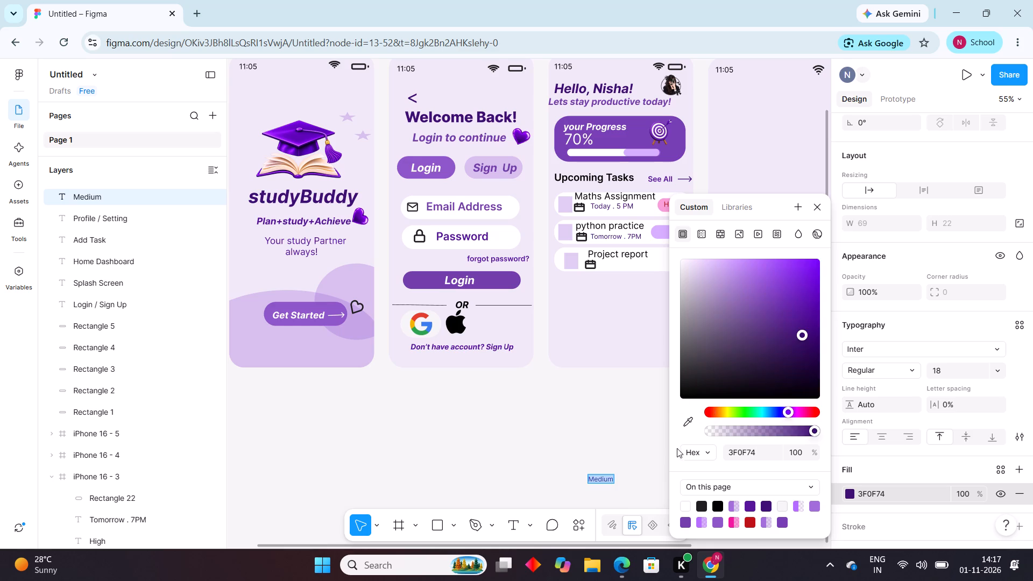
pyautogui.click(646, 440)
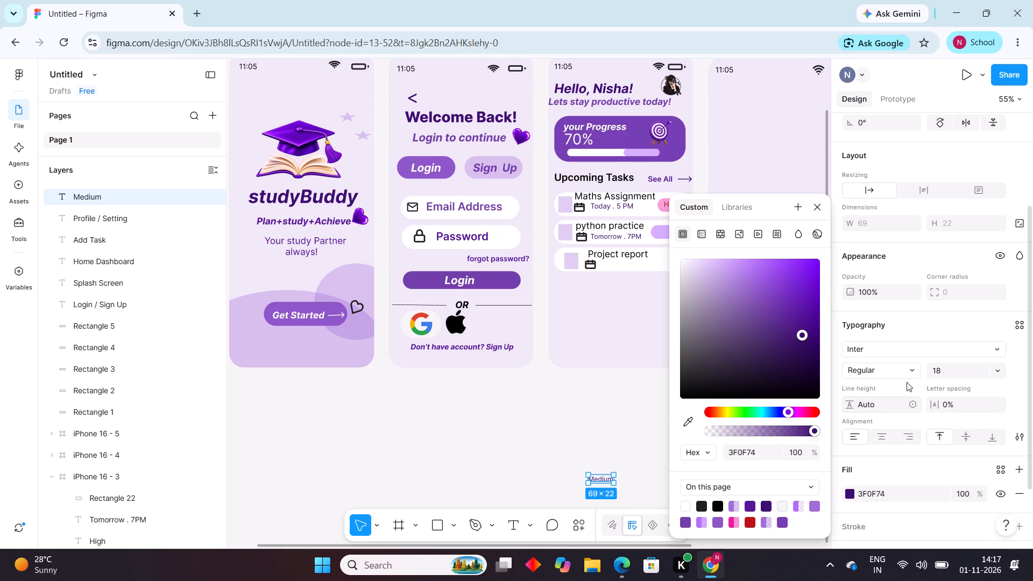
pyautogui.click(911, 369)
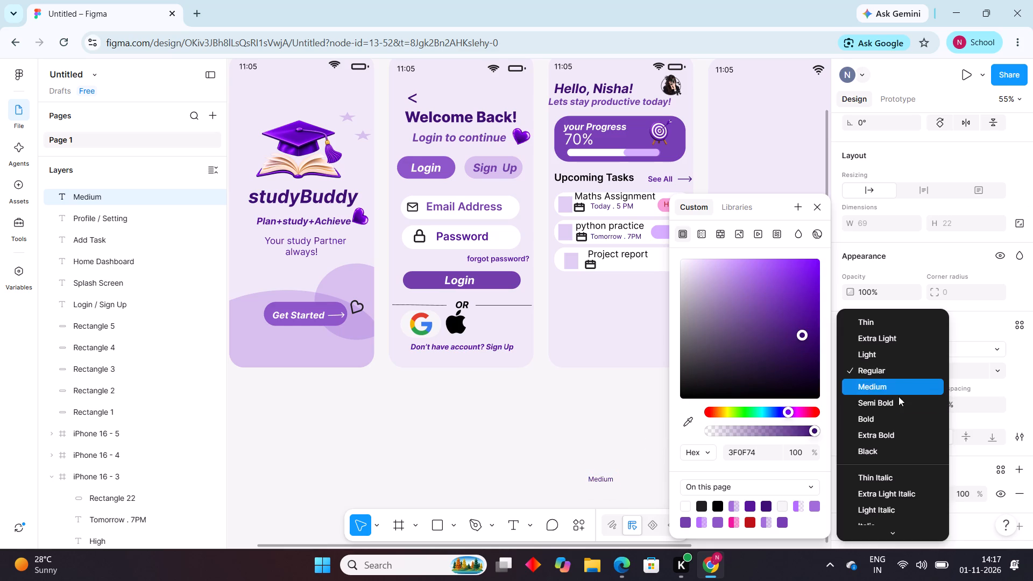
pyautogui.click(893, 405)
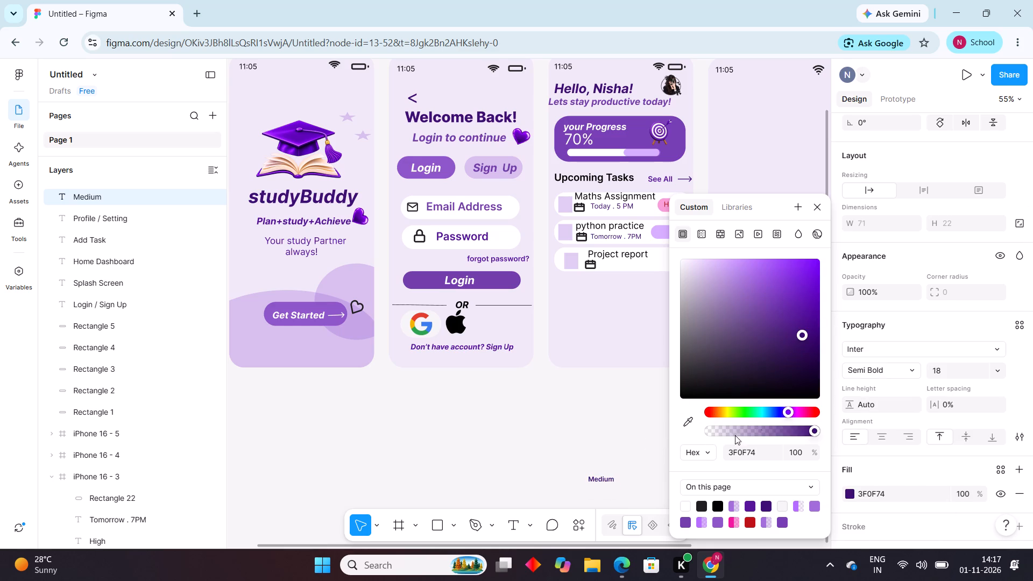
pyautogui.click(639, 450)
# Move the Medium label onto the light purple tag in the python practice card, centred on it.
pyautogui.moveTo(610, 479); pyautogui.dragTo(677, 335)
pyautogui.moveTo(673, 338); pyautogui.dragTo(669, 281)
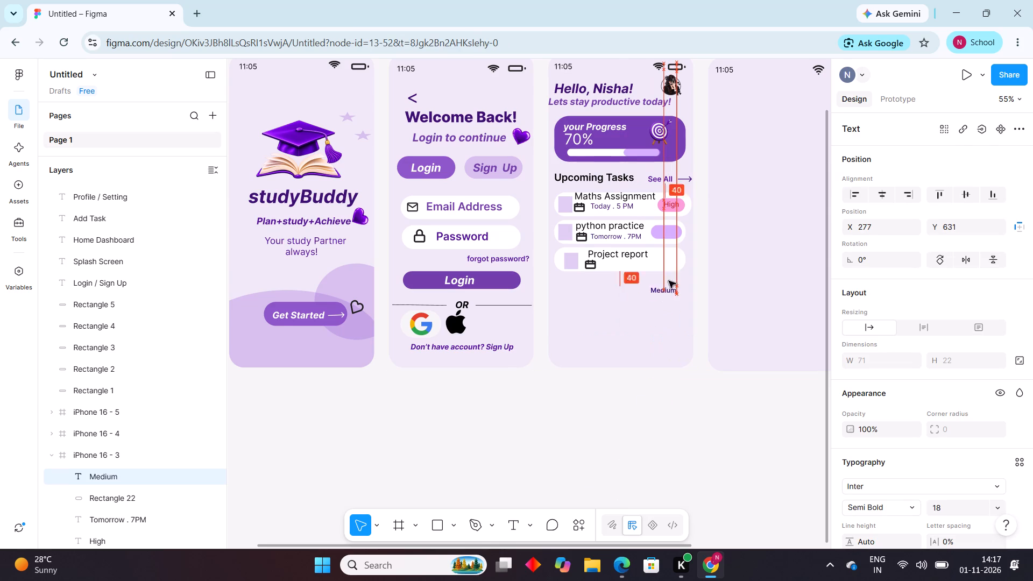
pyautogui.moveTo(669, 281); pyautogui.dragTo(673, 225)
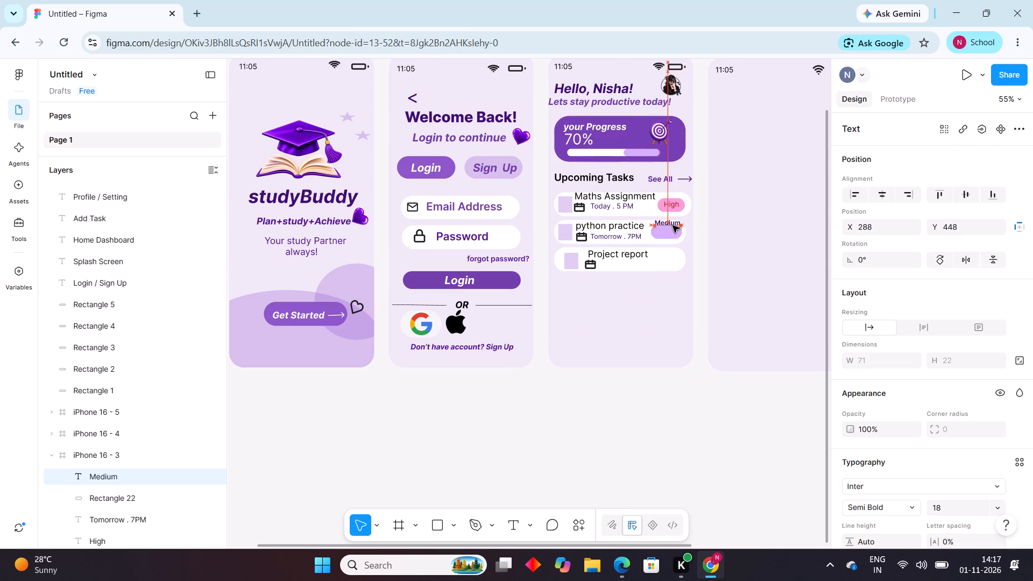
pyautogui.moveTo(673, 225); pyautogui.dragTo(673, 233)
pyautogui.click(662, 420)
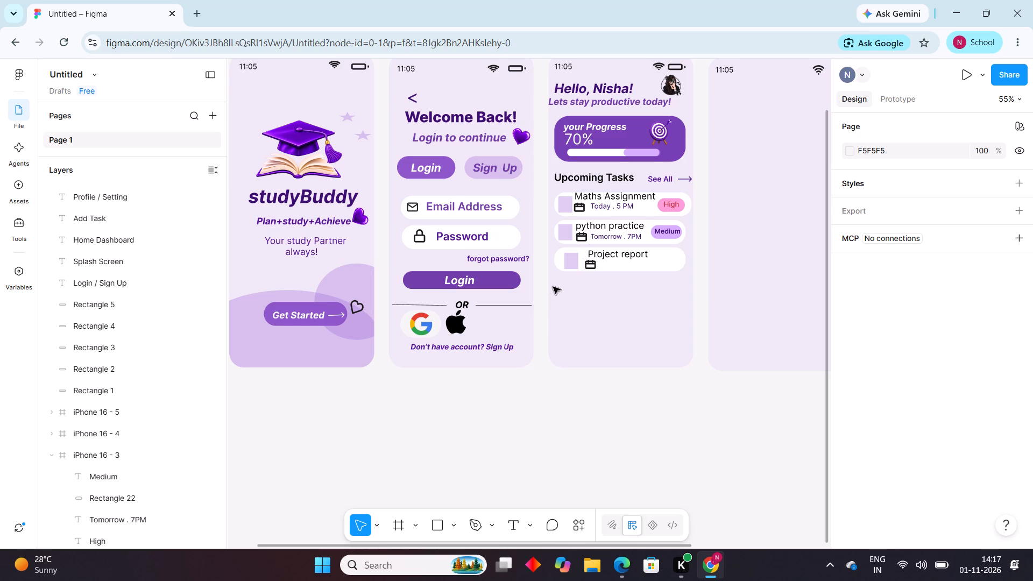
# Shift the Project report card's light purple square and title left, placing the title at about X 67, Y 530.
pyautogui.moveTo(571, 264); pyautogui.dragTo(565, 265)
pyautogui.moveTo(609, 251); pyautogui.dragTo(604, 251)
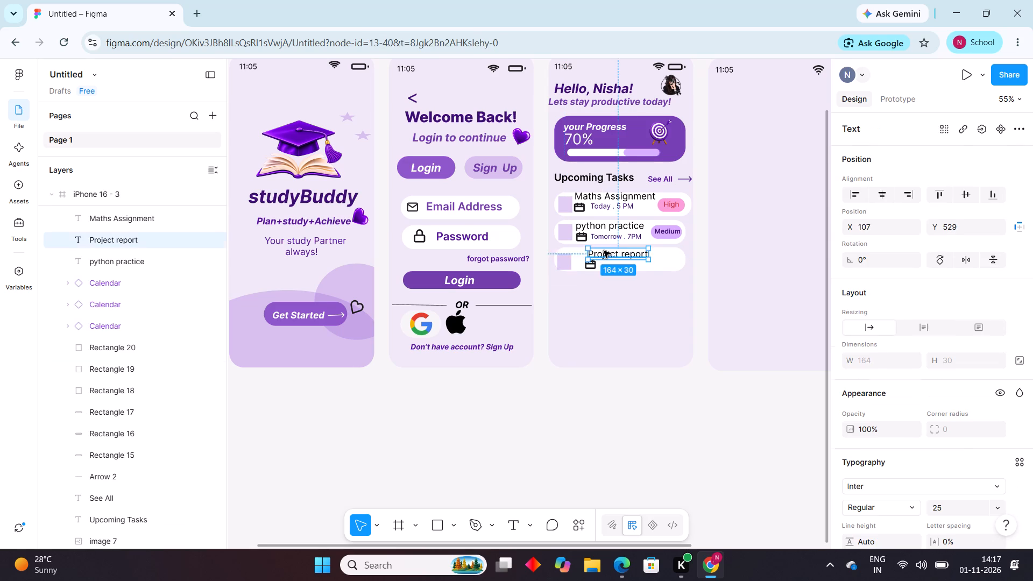
pyautogui.moveTo(604, 251); pyautogui.dragTo(597, 251)
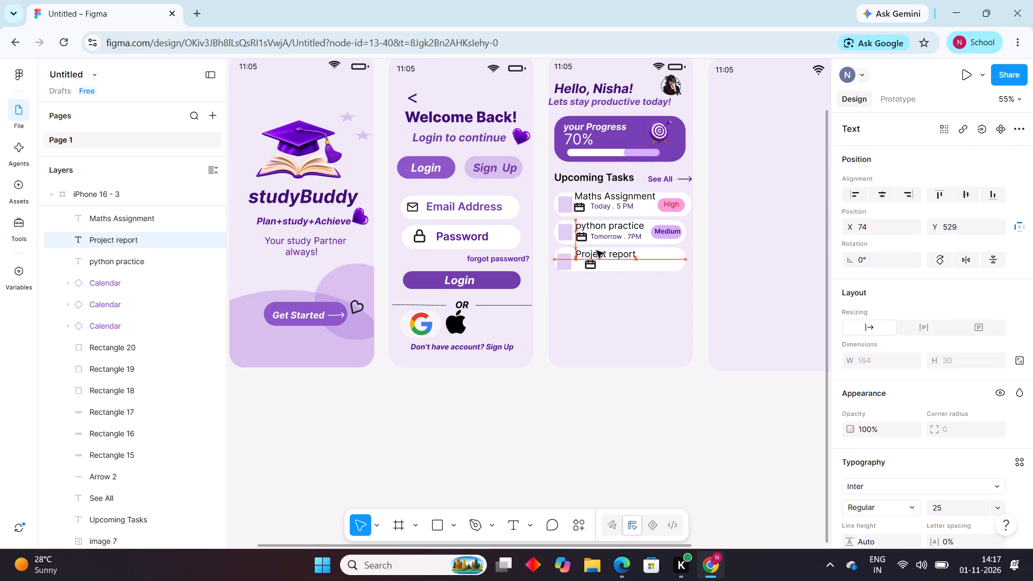
pyautogui.moveTo(597, 251); pyautogui.dragTo(594, 251)
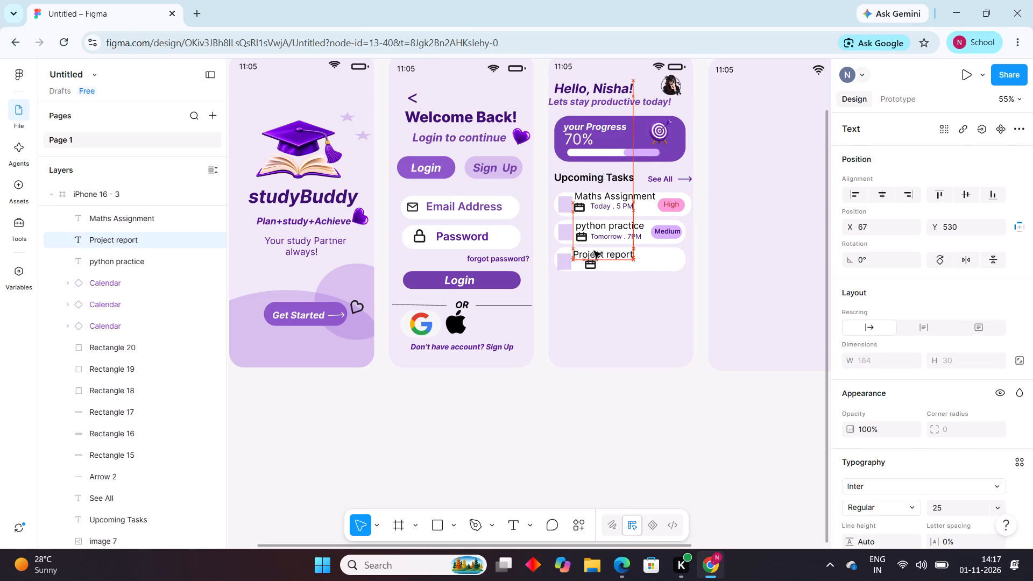
pyautogui.click(584, 307)
# Move the Project report card's calendar icon left beneath its title, in line with the python practice card's icon.
pyautogui.moveTo(595, 264); pyautogui.dragTo(588, 264)
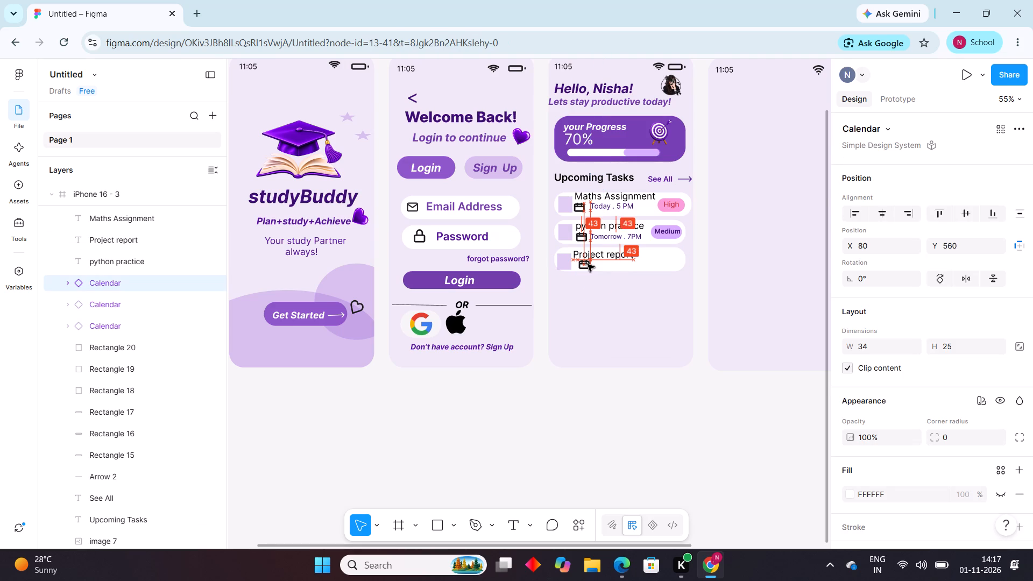
pyautogui.moveTo(588, 264); pyautogui.dragTo(587, 265)
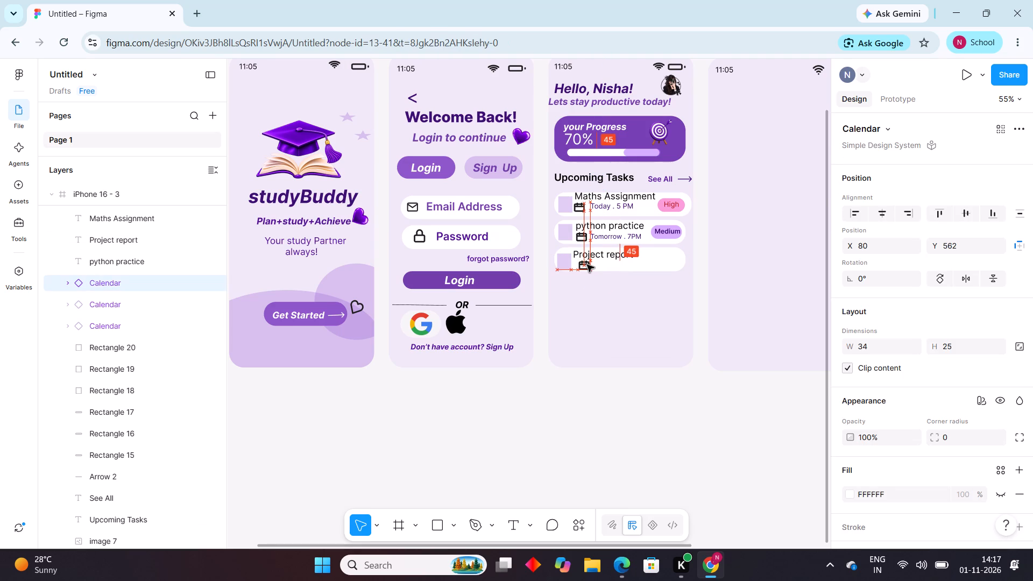
pyautogui.moveTo(587, 265); pyautogui.dragTo(586, 265)
pyautogui.click(604, 396)
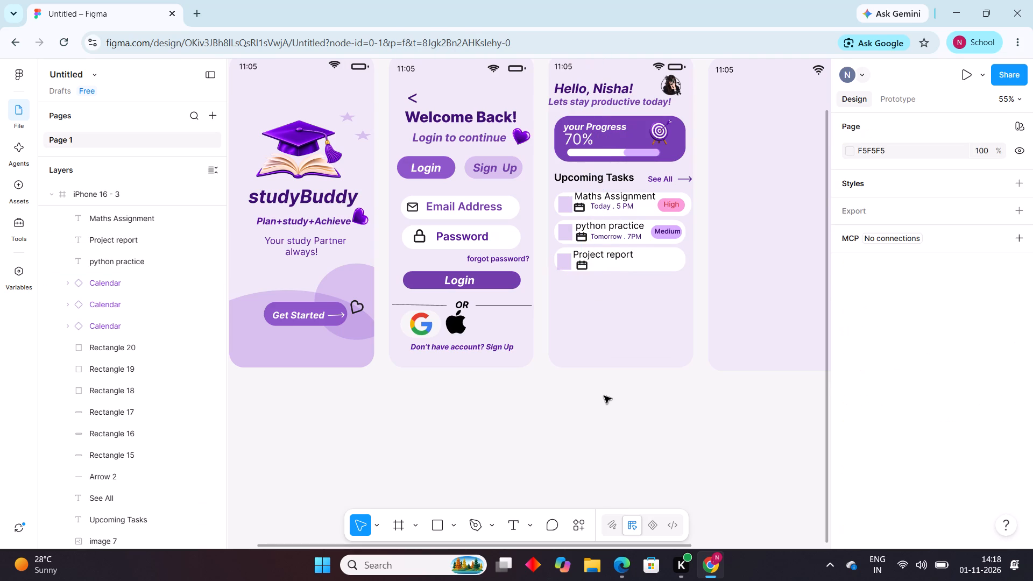
pyautogui.click(604, 396)
# Add the due date text "5 NOV .11AM" beside the calendar icon in the Project report card.
pyautogui.click(527, 519)
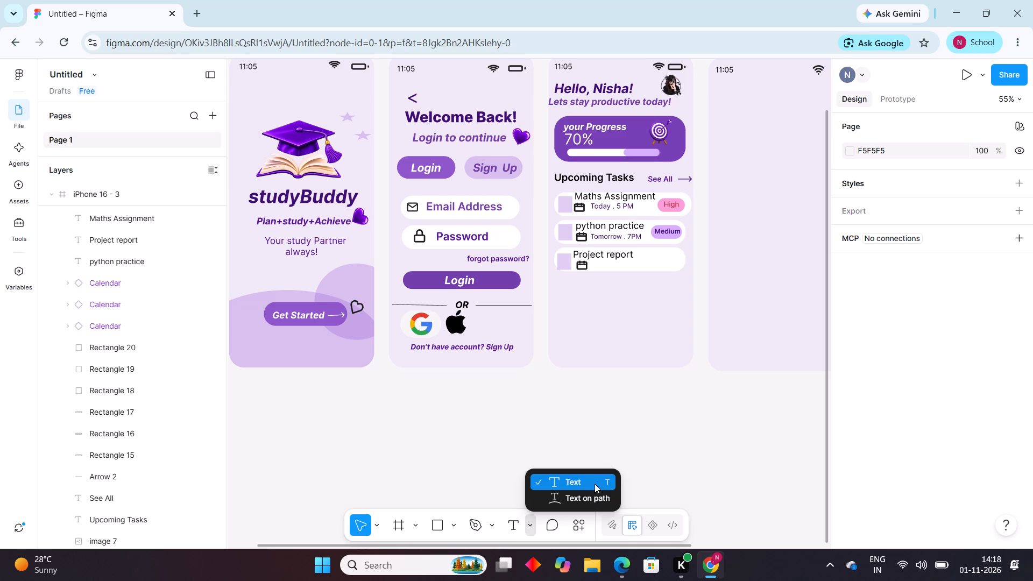
pyautogui.click(593, 484)
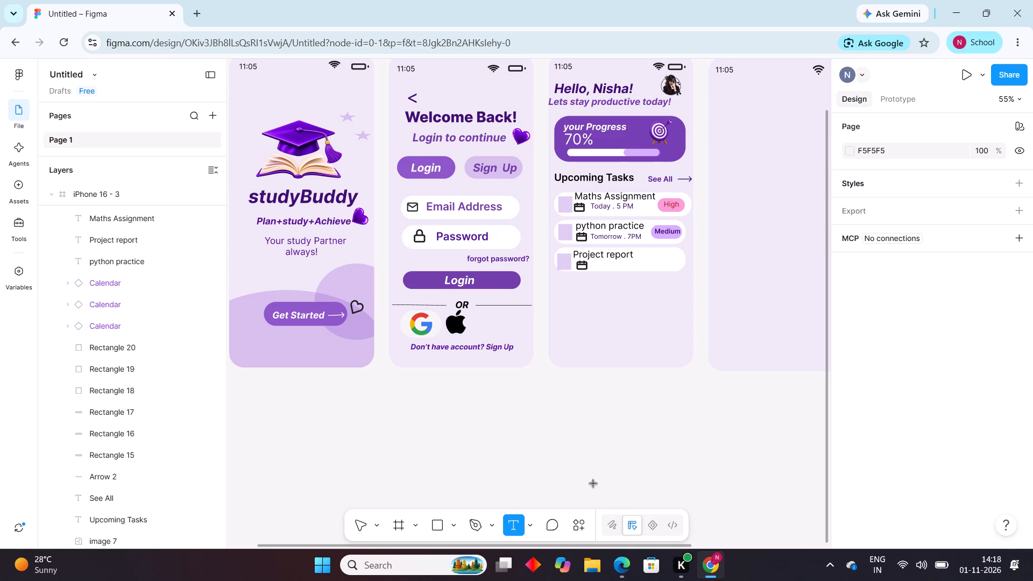
pyautogui.click(596, 264)
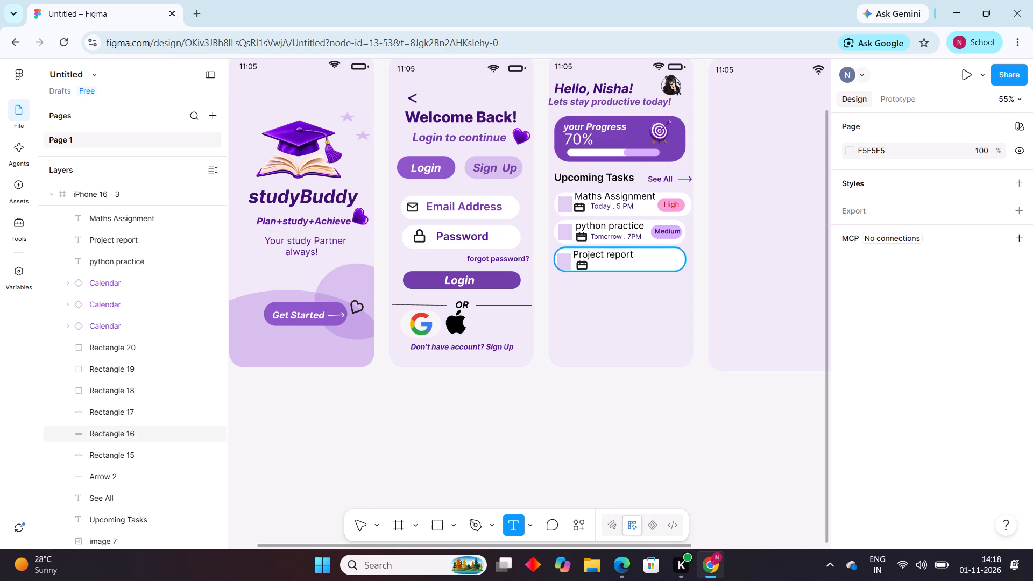
pyautogui.press('5')
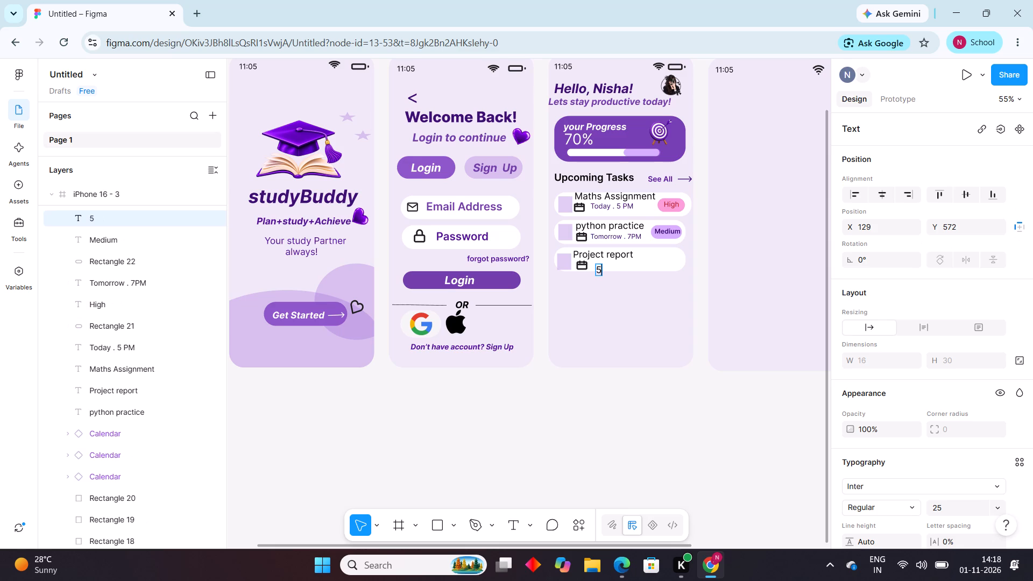
pyautogui.press('space')
pyautogui.write('NOv')
pyautogui.press('BackSpace')
pyautogui.press('BackSpace')
pyautogui.press('BackSpace')
pyautogui.write('NO')
pyautogui.hotkey('shift', 'v')
pyautogui.press('space')
pyautogui.press('.')
pyautogui.write('11')
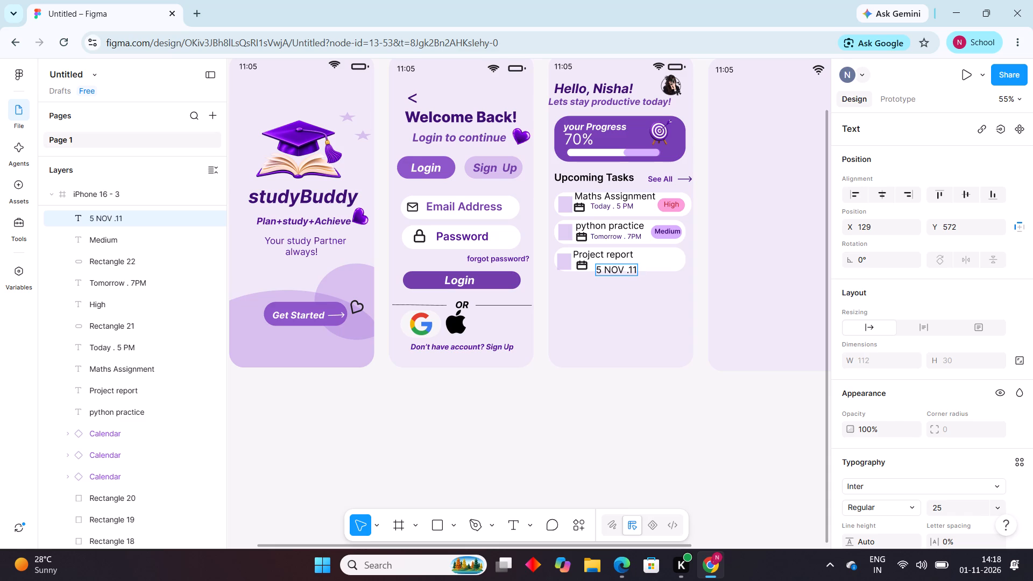
pyautogui.write('Am')
pyautogui.press('BackSpace')
pyautogui.hotkey('ctrl', 'm')
pyautogui.hotkey('shift', 'm')
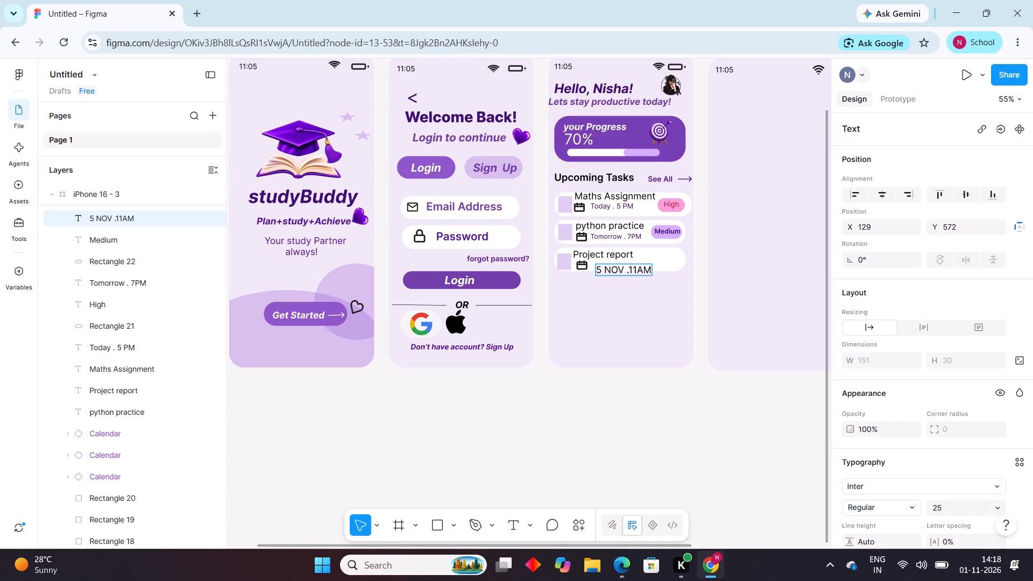
# Set the font size of the whole 5 NOV .11AM text to 18.
pyautogui.click(948, 502)
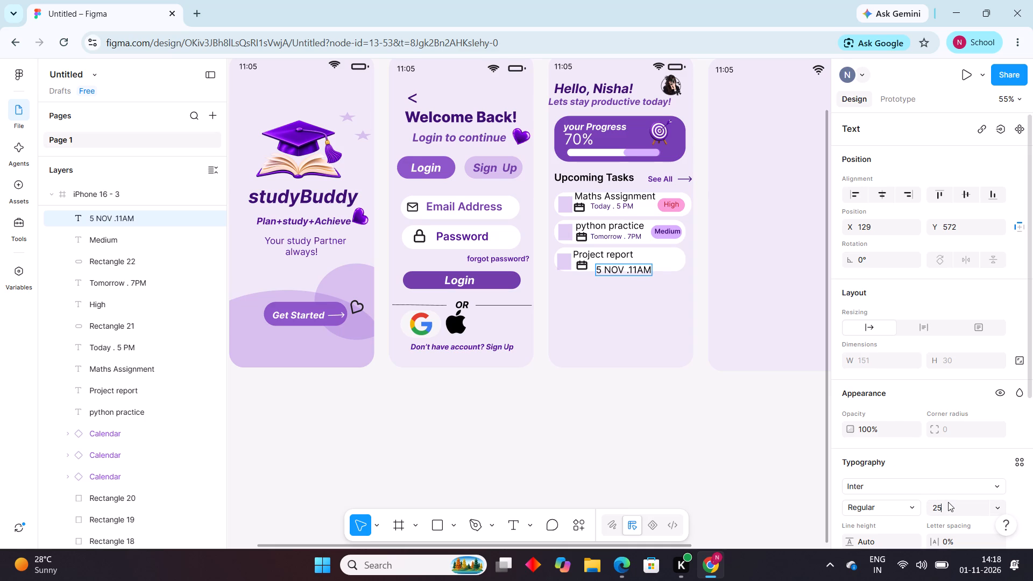
pyautogui.press('BackSpace')
pyautogui.write('18')
pyautogui.press('Return')
pyautogui.click(595, 270)
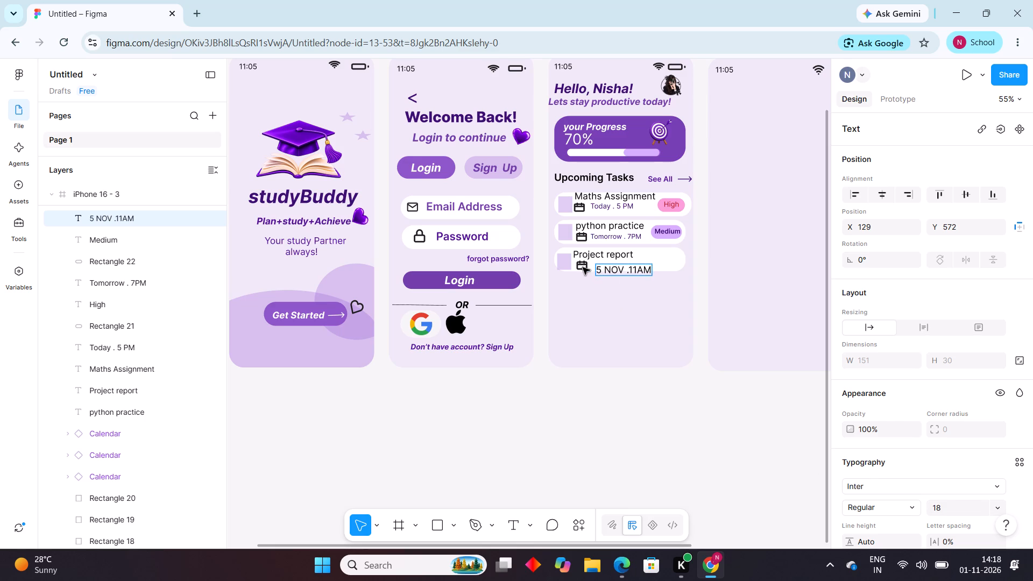
pyautogui.doubleClick(599, 269)
pyautogui.moveTo(599, 269); pyautogui.dragTo(748, 385)
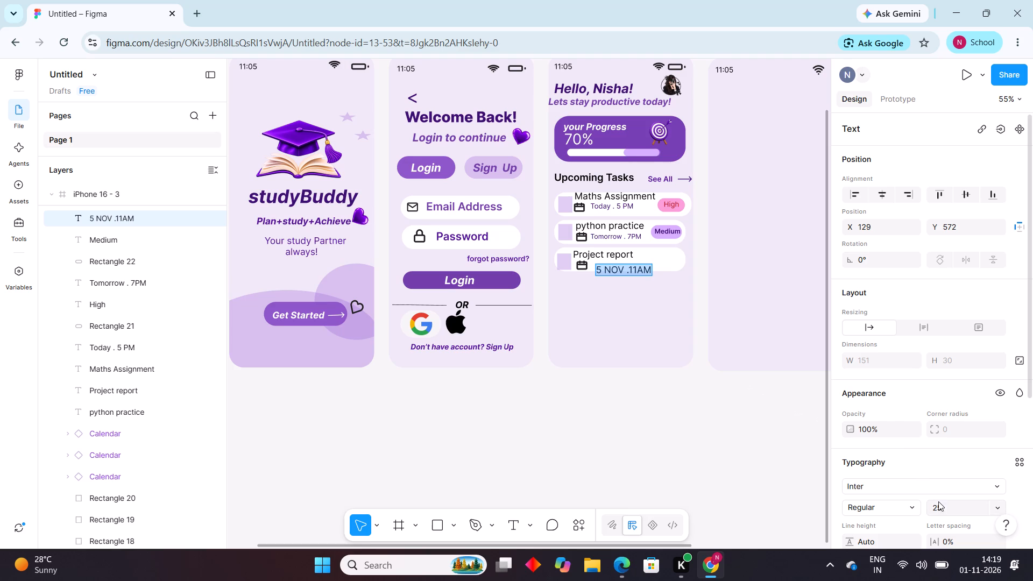
pyautogui.click(946, 504)
pyautogui.press('BackSpace')
pyautogui.press('1')
pyautogui.press('8')
pyautogui.press('Return')
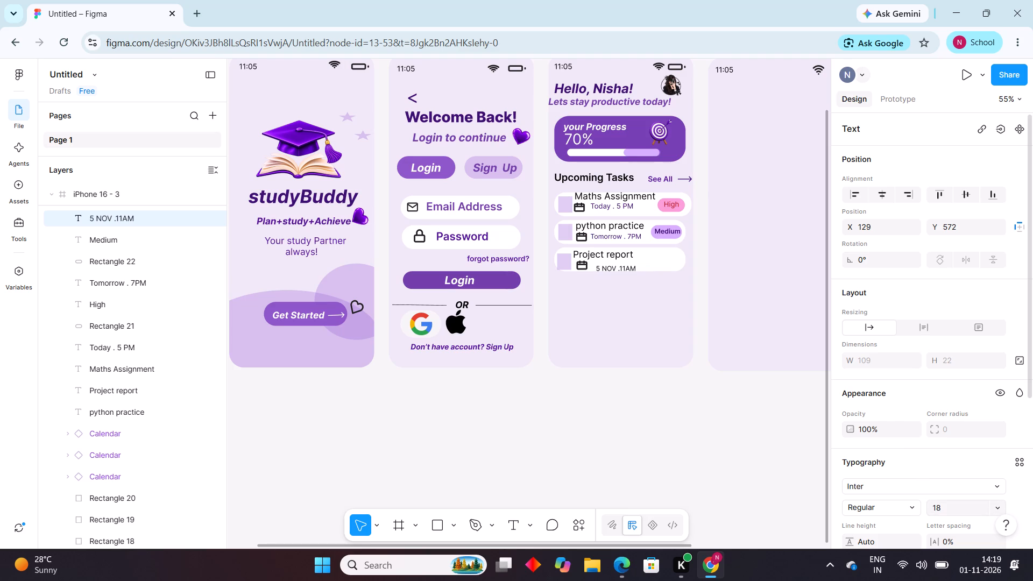
# Colour the 5 NOV .11AM text dark purple 3F0F74 from the page colours.
pyautogui.scroll(-2, 946, 504)
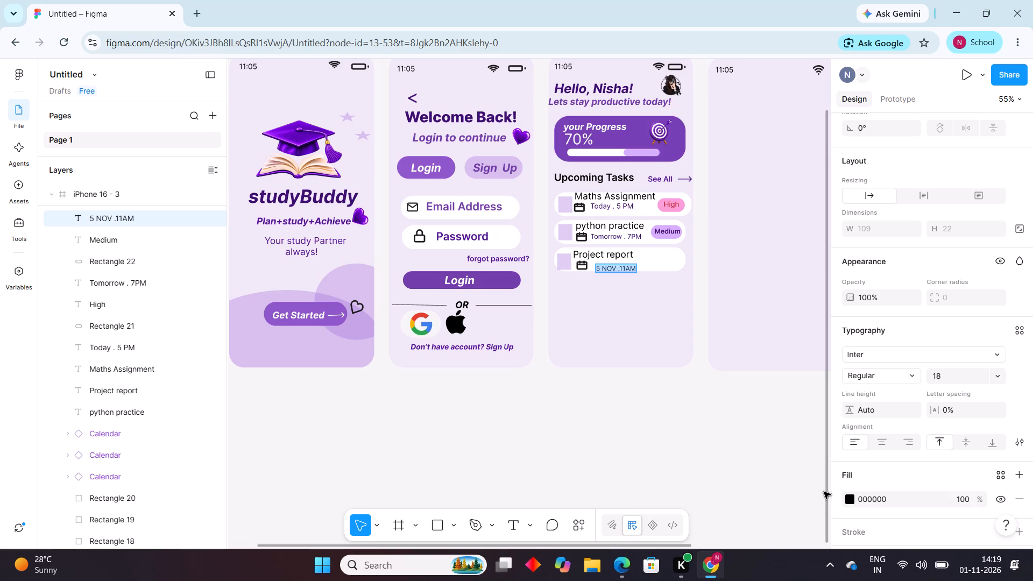
pyautogui.click(851, 499)
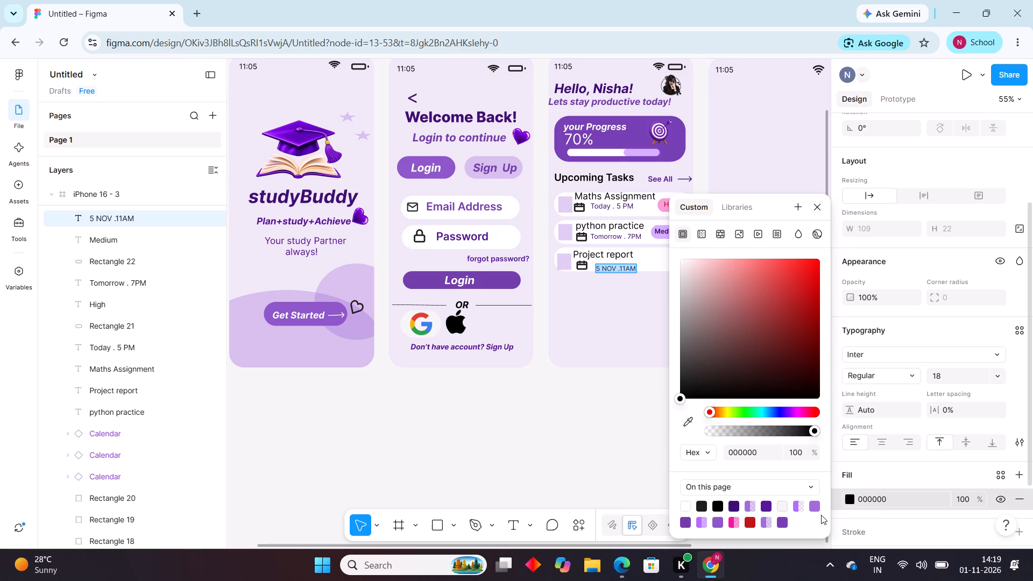
pyautogui.click(735, 509)
pyautogui.click(601, 505)
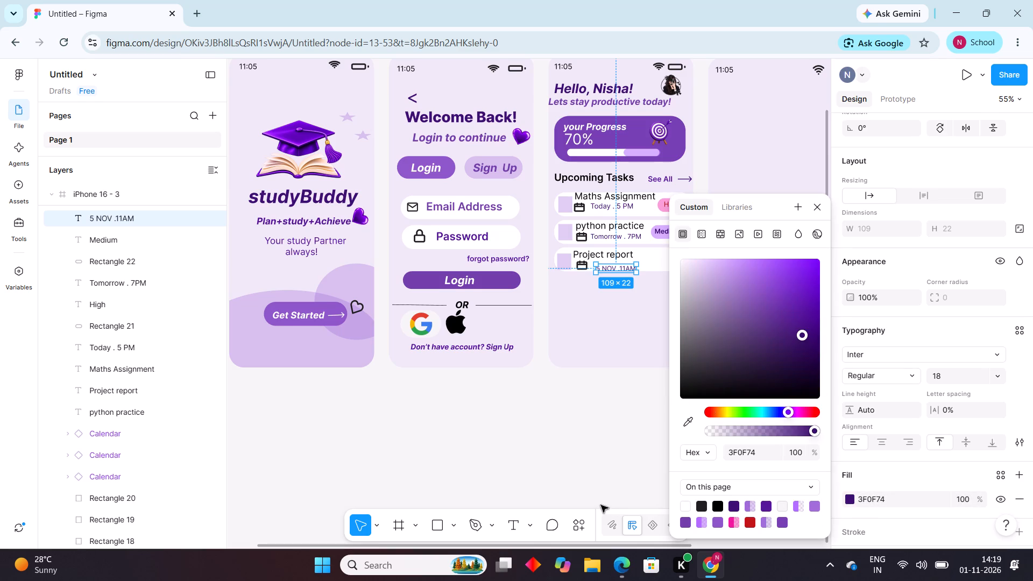
pyautogui.click(819, 204)
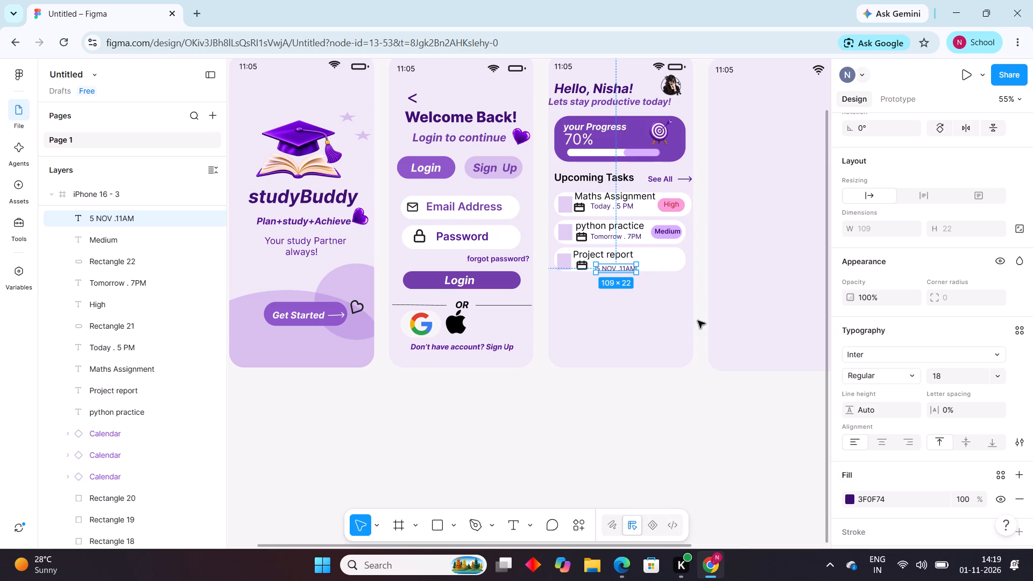
# Move the 5 NOV .11AM text up beneath the Project report title, level with the card's calendar icon.
pyautogui.click(622, 270)
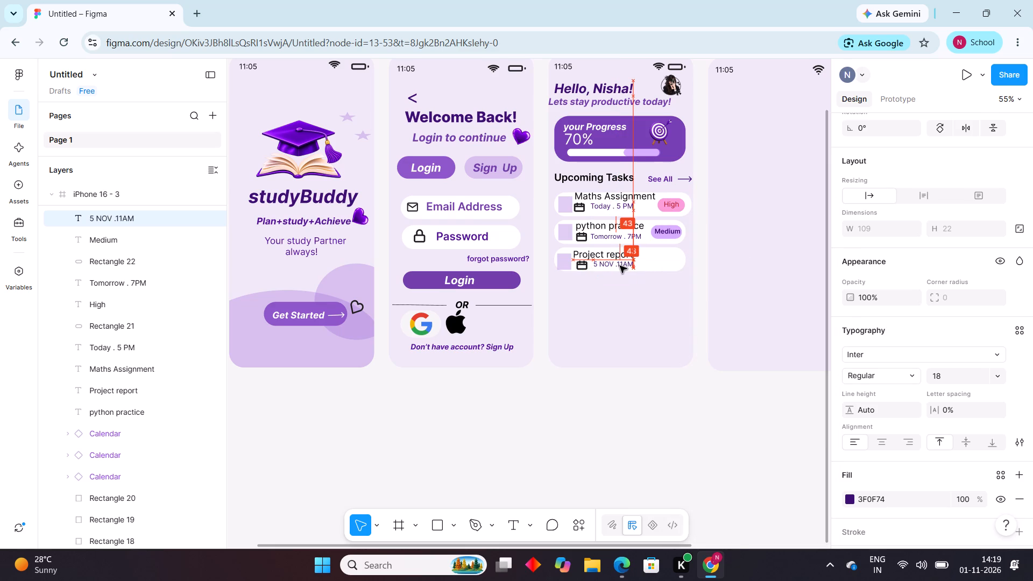
pyautogui.click(608, 427)
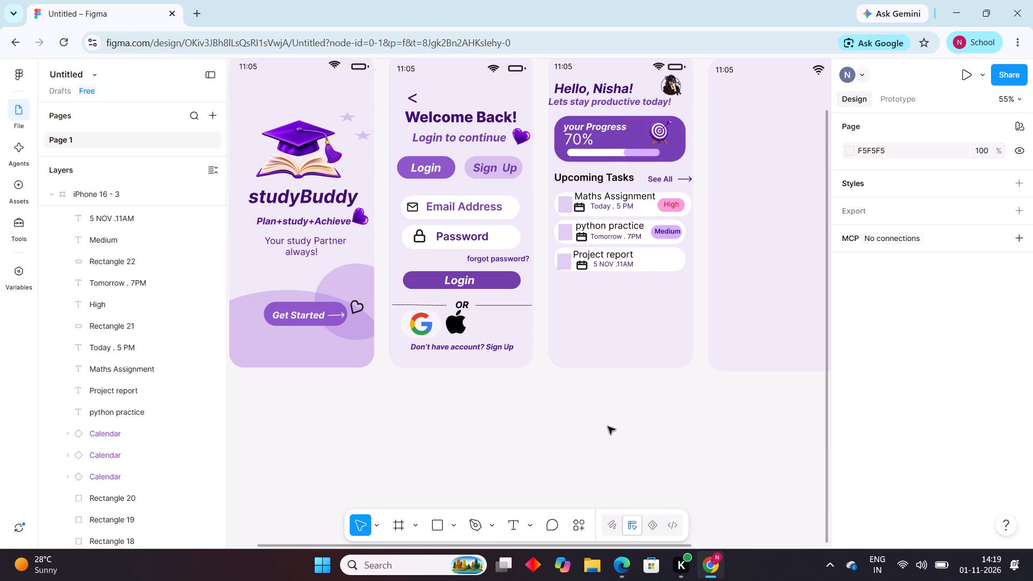
# Duplicate the Medium label and place the copy on the empty canvas below the dashboard frame, at about X 1178, Y 1025.
pyautogui.click(673, 234)
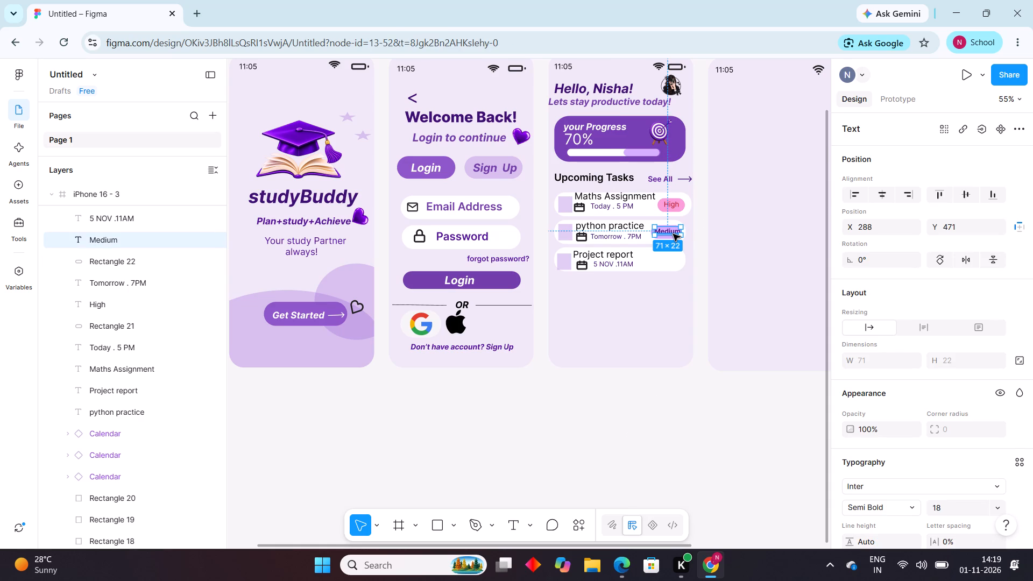
pyautogui.hotkey('ctrl', 'c')
pyautogui.hotkey('ctrl', 'v')
pyautogui.moveTo(673, 230); pyautogui.dragTo(670, 242)
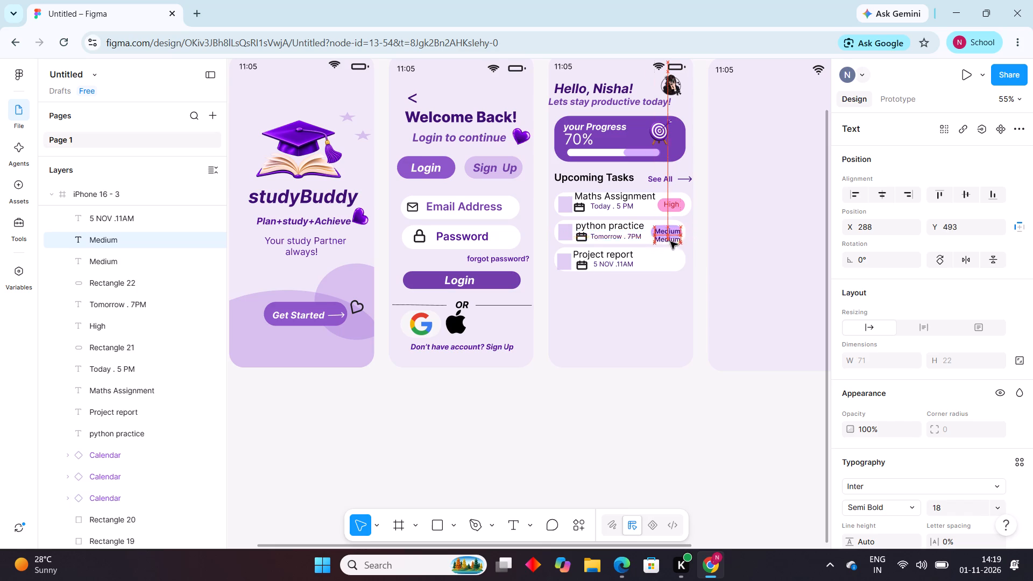
pyautogui.moveTo(670, 242); pyautogui.dragTo(680, 270)
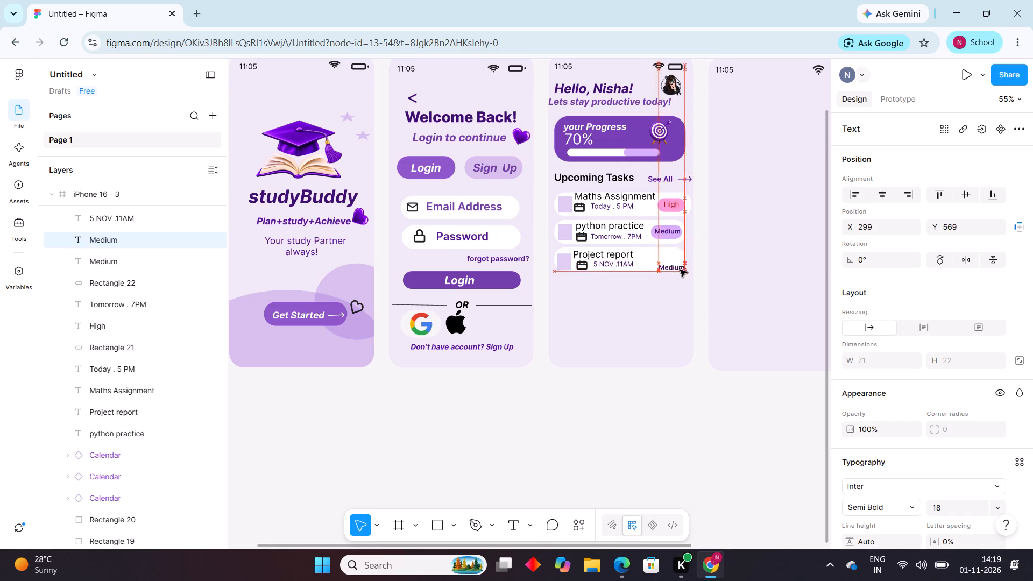
pyautogui.moveTo(680, 270); pyautogui.dragTo(682, 434)
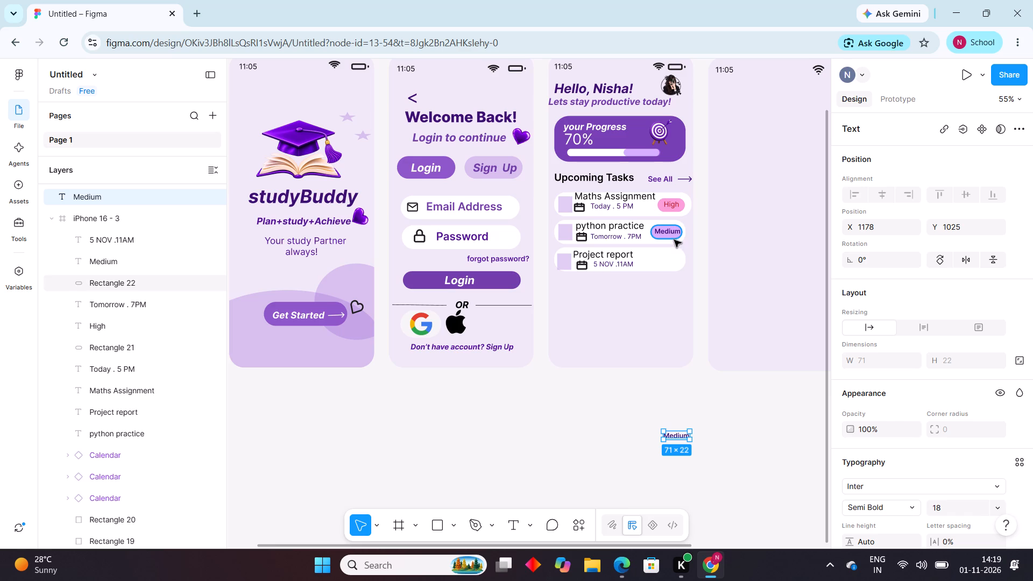
# Duplicate the purple pill behind the Medium label and place the copy on the Project report card, at about X 271, Y 541.
pyautogui.click(674, 239)
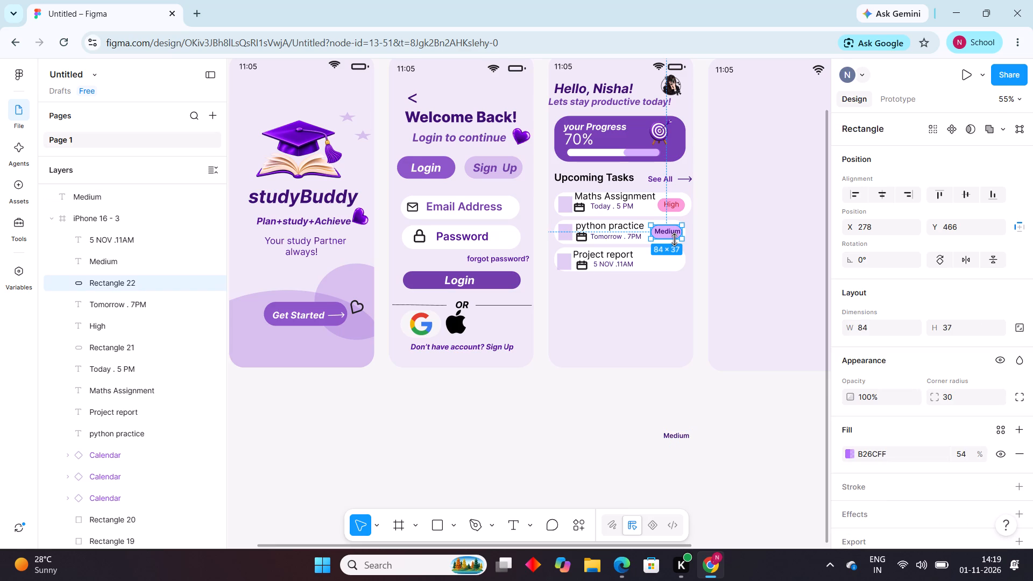
pyautogui.hotkey('ctrl', 'c')
pyautogui.hotkey('ctrl', 'v')
pyautogui.moveTo(670, 234); pyautogui.dragTo(670, 268)
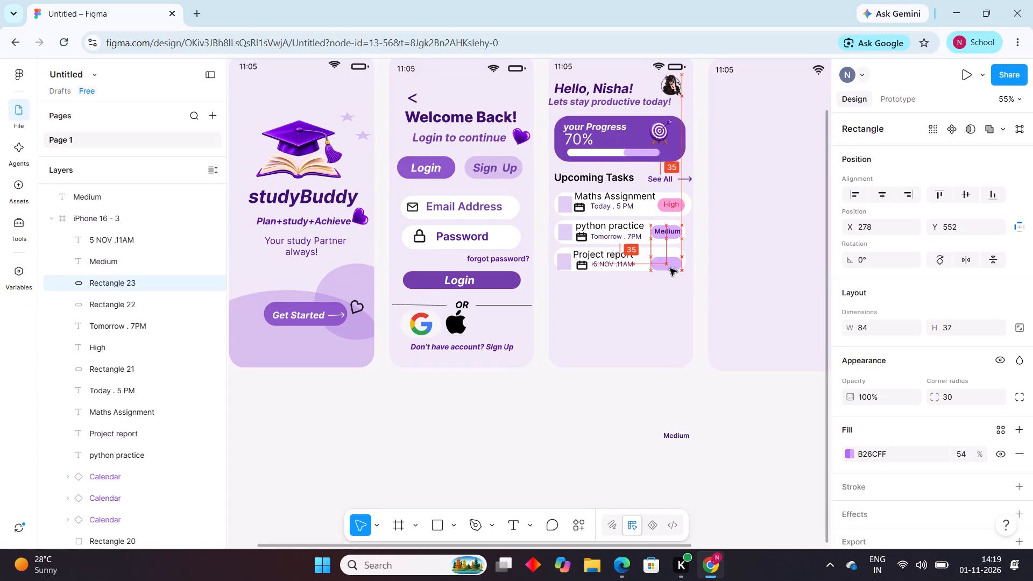
pyautogui.moveTo(670, 268); pyautogui.dragTo(664, 261)
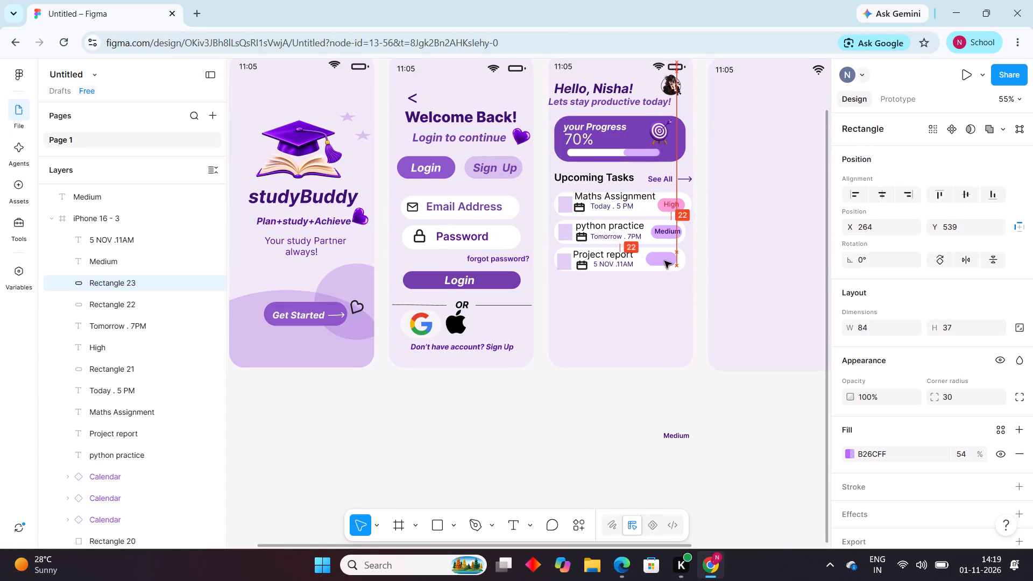
pyautogui.moveTo(664, 261); pyautogui.dragTo(667, 261)
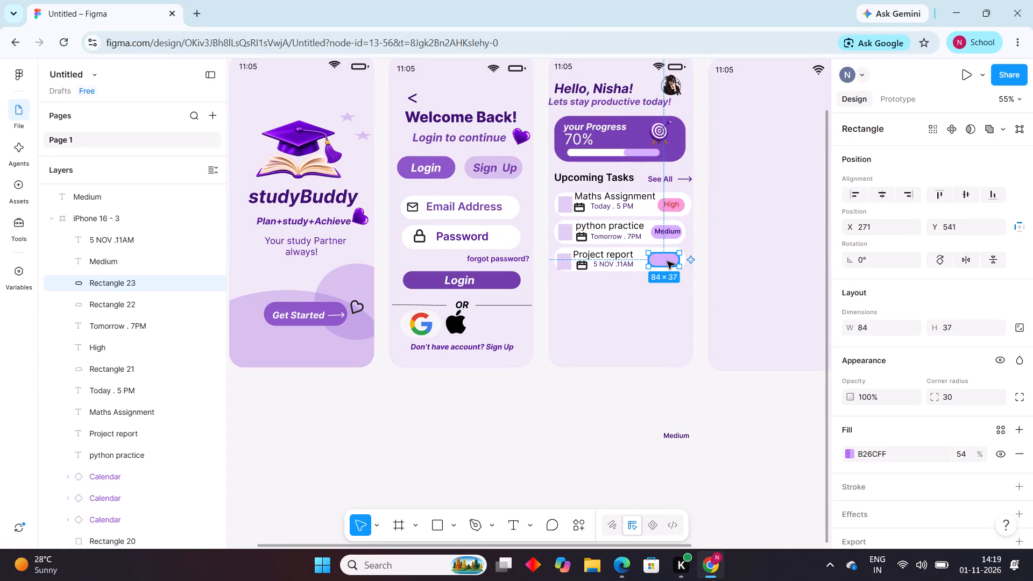
# Recolour the Project report card's pill to mint green 5FD7BB.
pyautogui.click(669, 263)
pyautogui.click(852, 454)
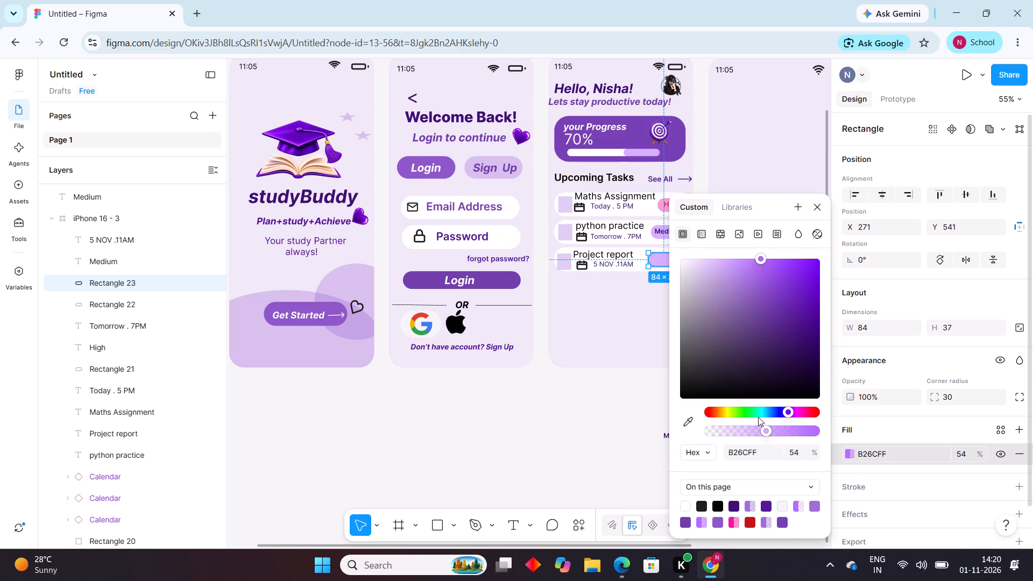
pyautogui.click(758, 417)
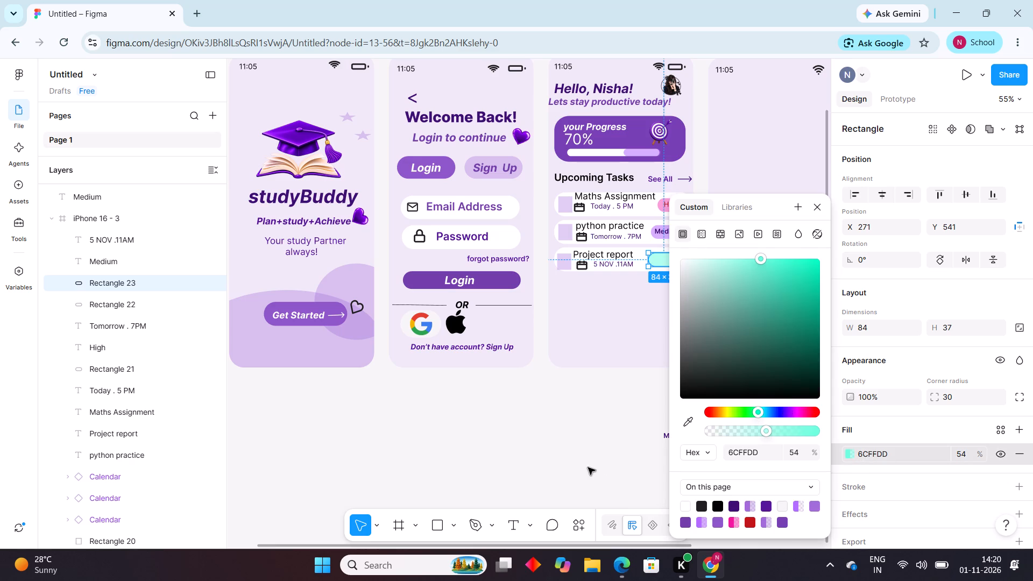
pyautogui.click(779, 311)
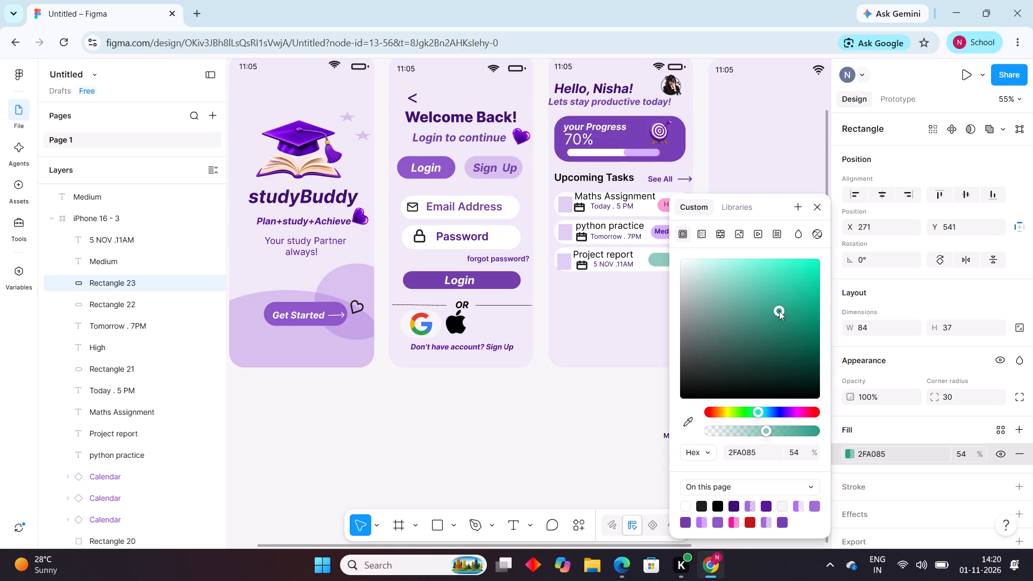
pyautogui.click(605, 405)
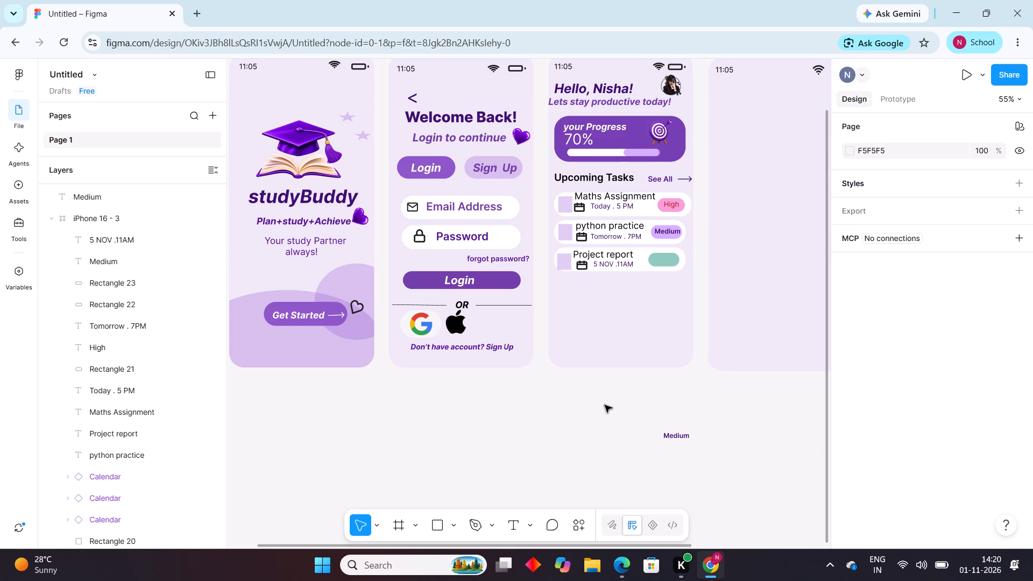
pyautogui.click(666, 261)
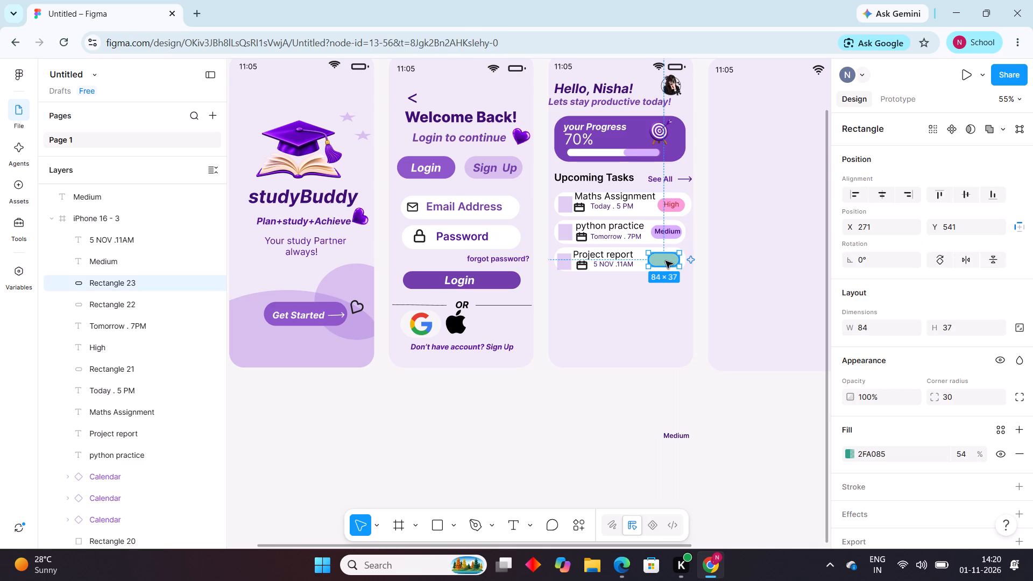
pyautogui.click(847, 450)
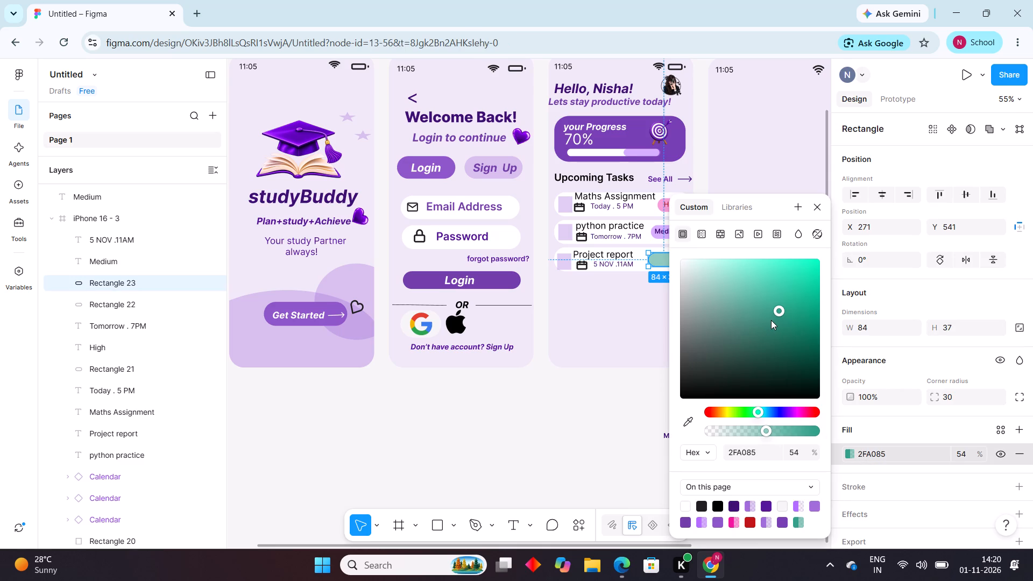
pyautogui.click(771, 320)
pyautogui.click(758, 281)
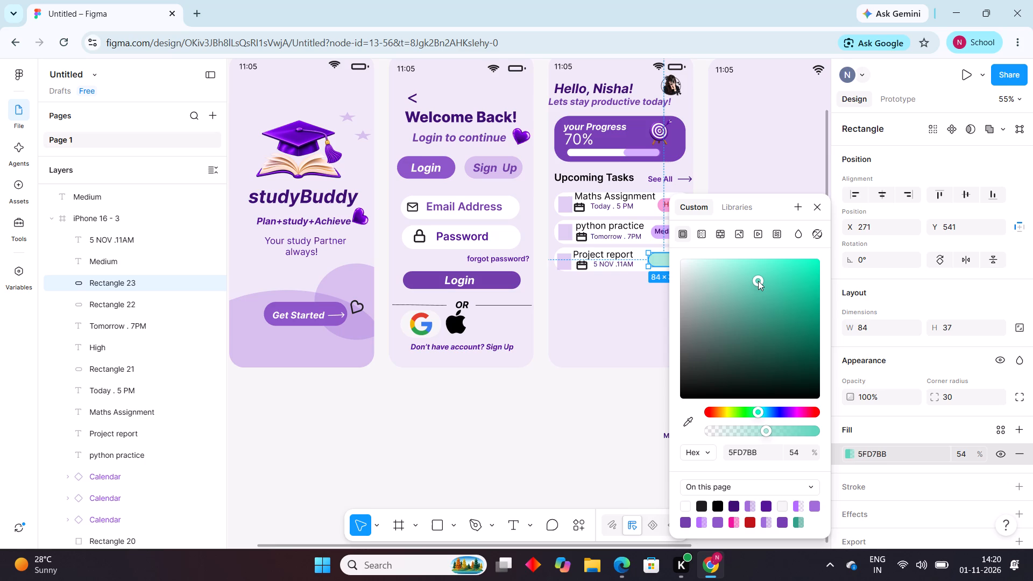
pyautogui.click(643, 403)
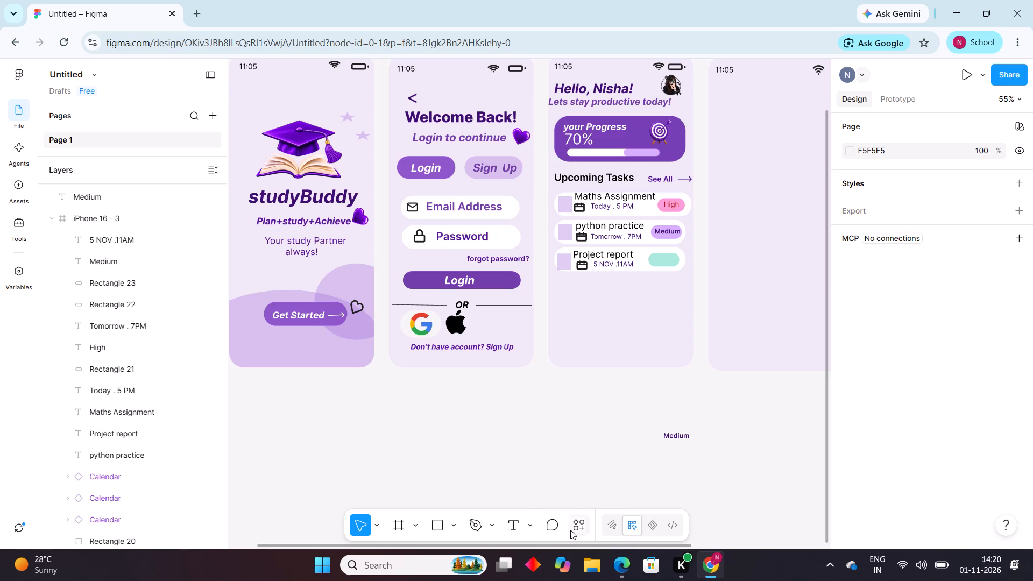
# Add the text LOW on the empty canvas below the dashboard frame, at about X 930, Y 1152.
pyautogui.click(529, 520)
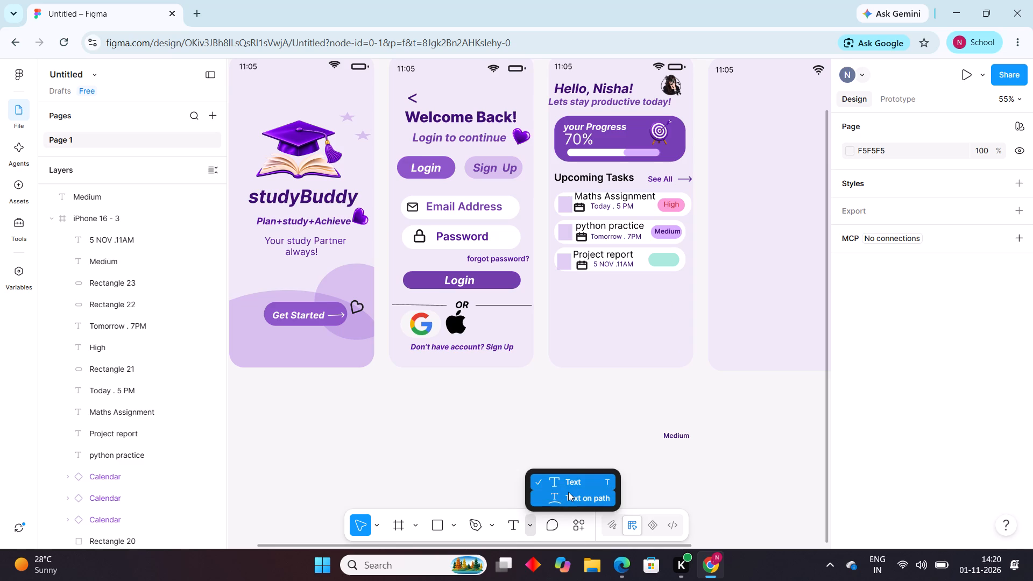
pyautogui.click(571, 478)
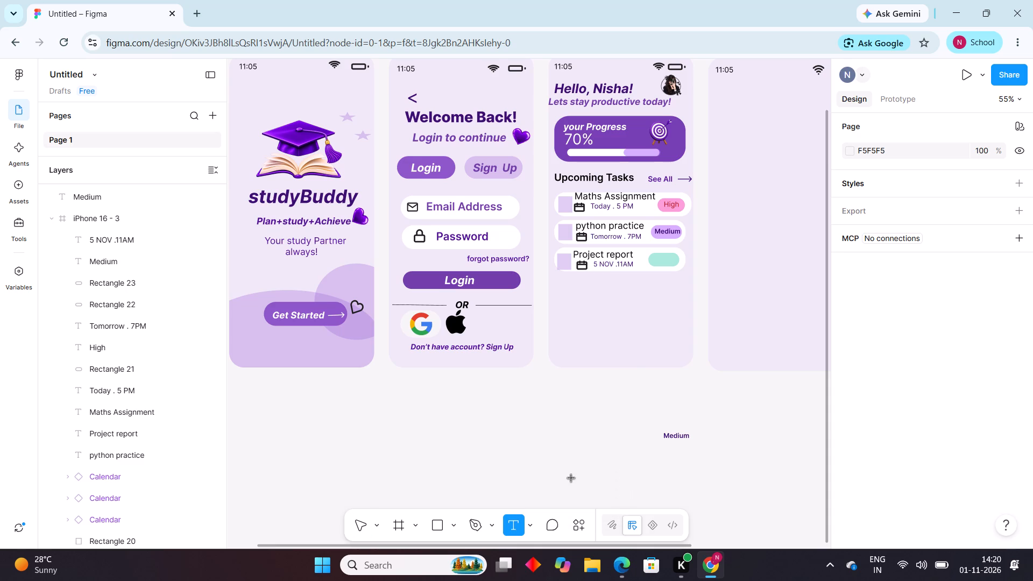
pyautogui.click(571, 478)
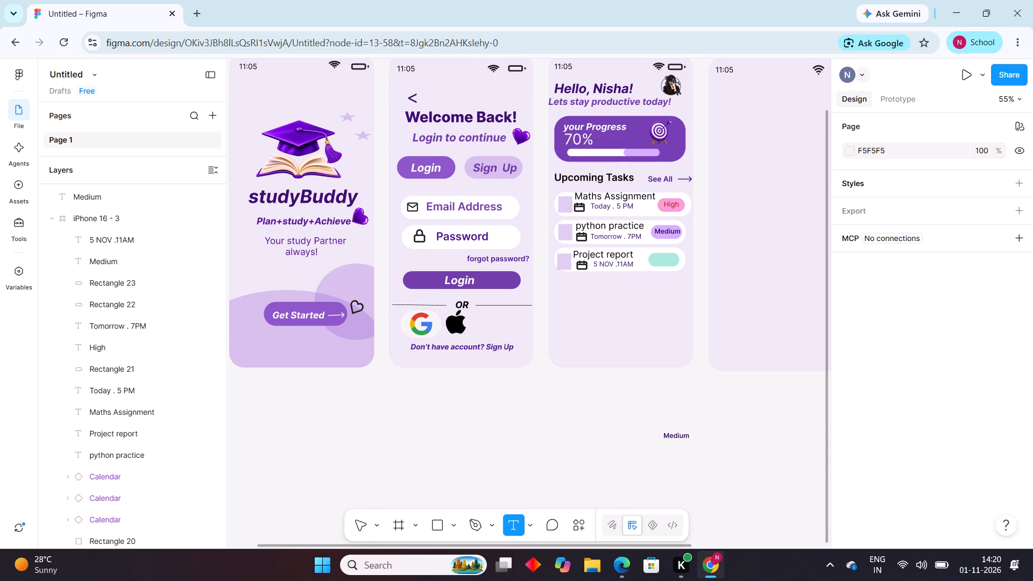
pyautogui.write('LO')
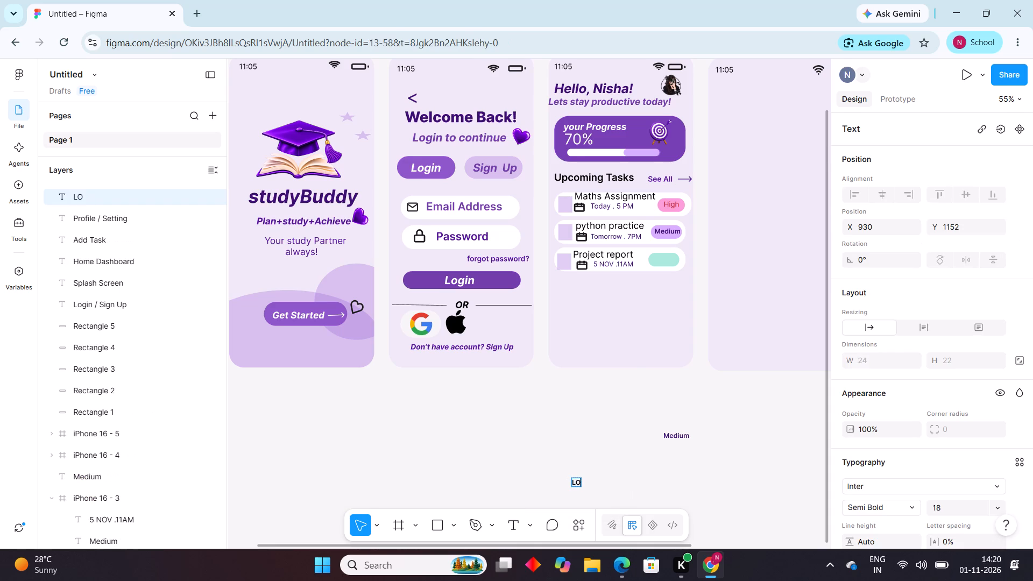
pyautogui.hotkey('shift', 'w')
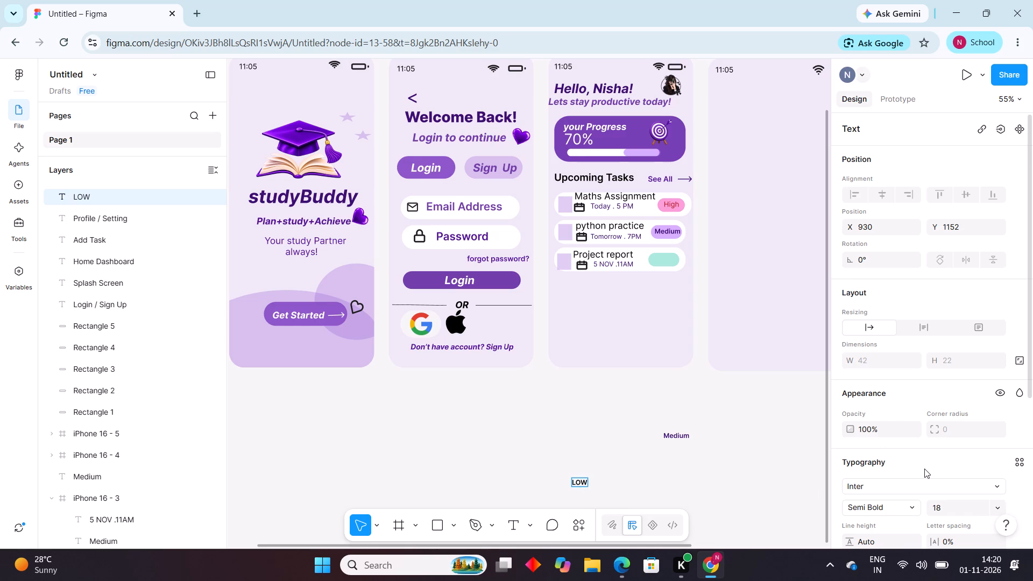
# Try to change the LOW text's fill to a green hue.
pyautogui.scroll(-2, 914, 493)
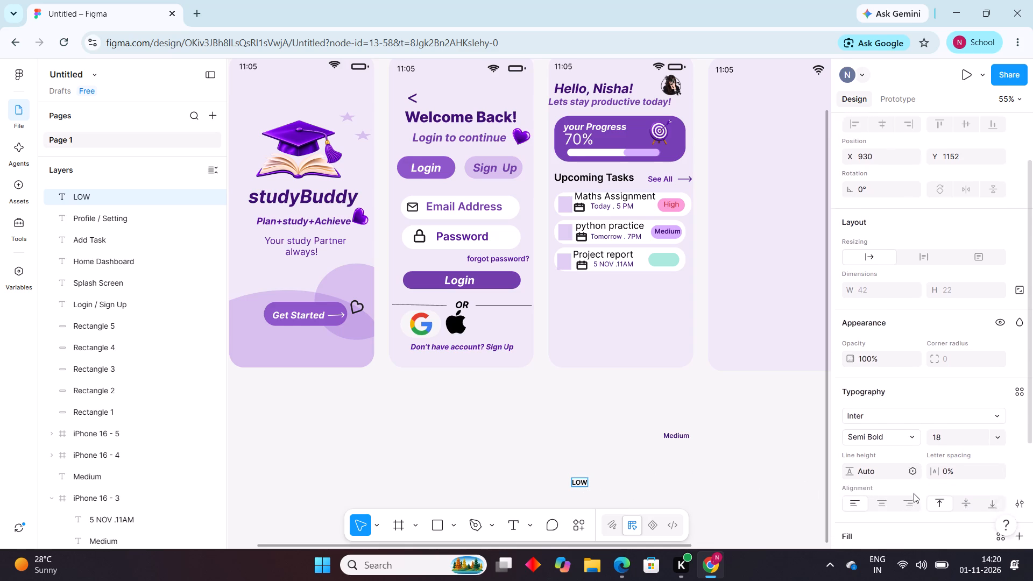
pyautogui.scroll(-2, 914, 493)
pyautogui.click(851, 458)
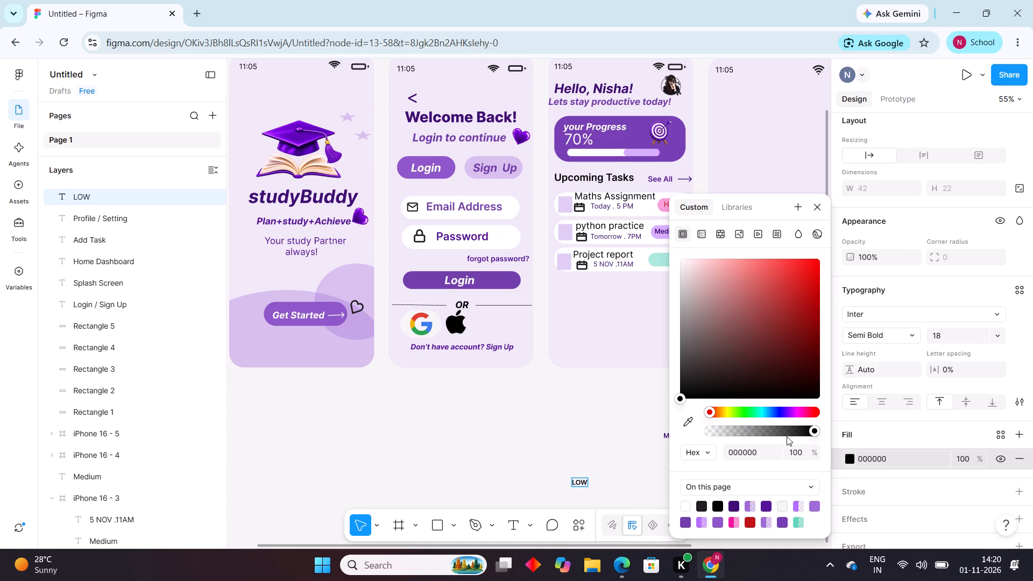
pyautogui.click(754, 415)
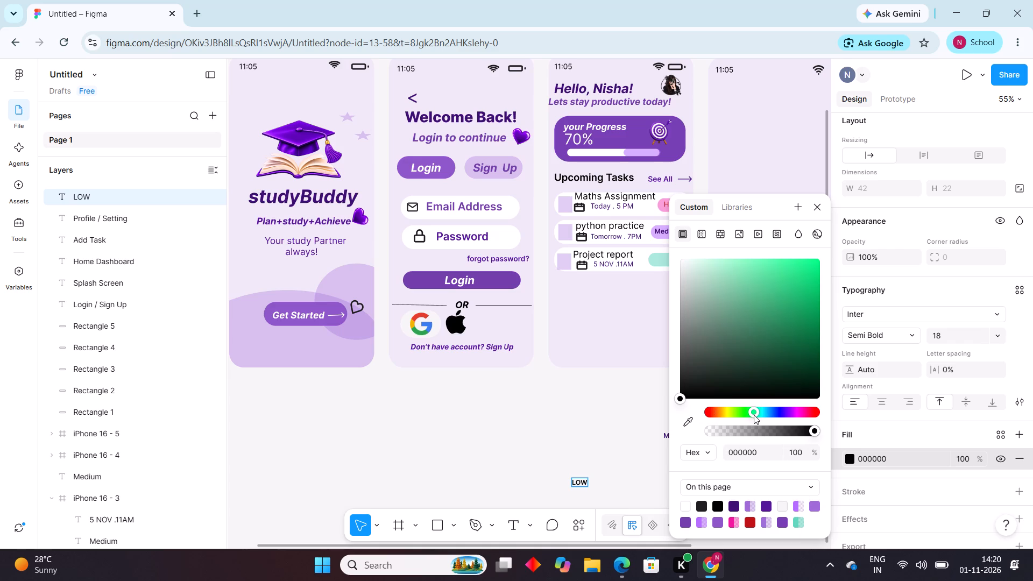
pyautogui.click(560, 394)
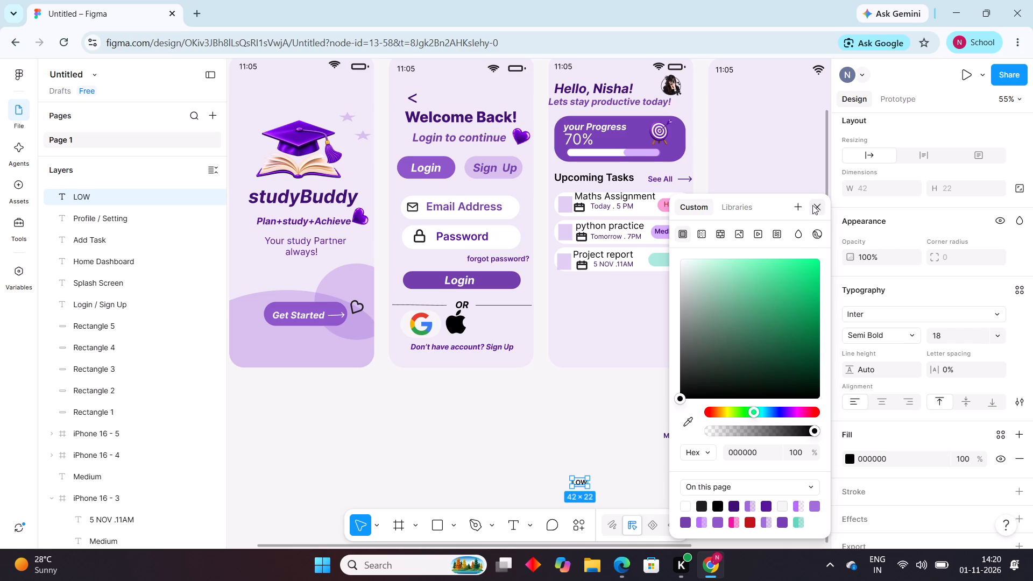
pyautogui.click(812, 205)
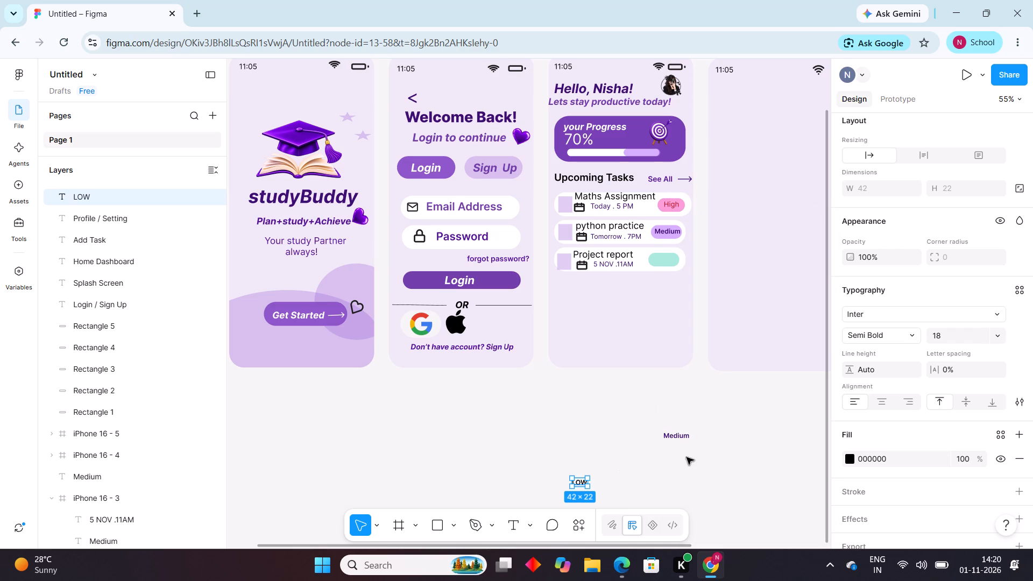
# Widen the LOW text box to about 124.
pyautogui.moveTo(589, 480); pyautogui.dragTo(630, 439)
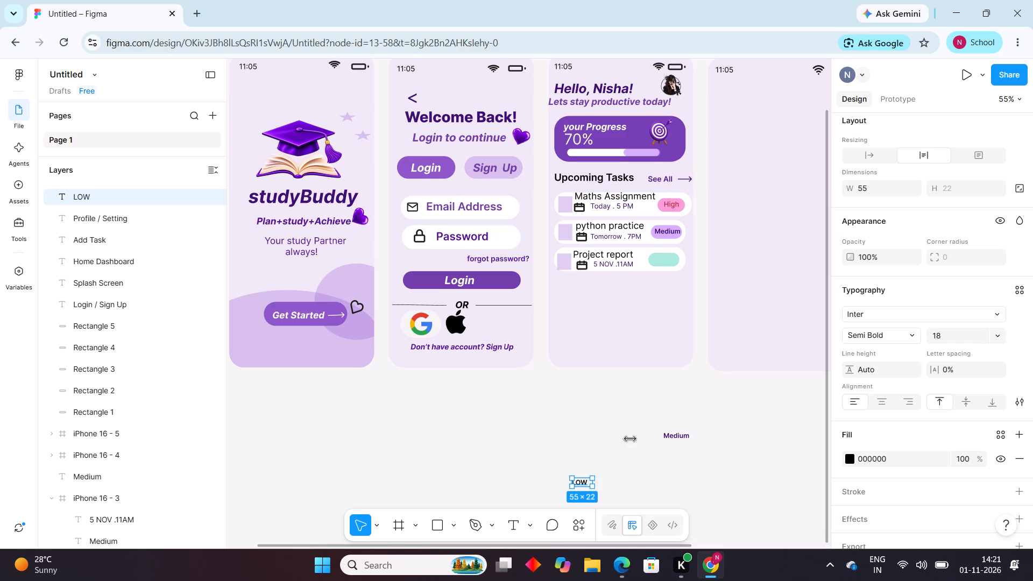
pyautogui.moveTo(630, 439); pyautogui.dragTo(617, 443)
pyautogui.moveTo(617, 443); pyautogui.dragTo(789, 473)
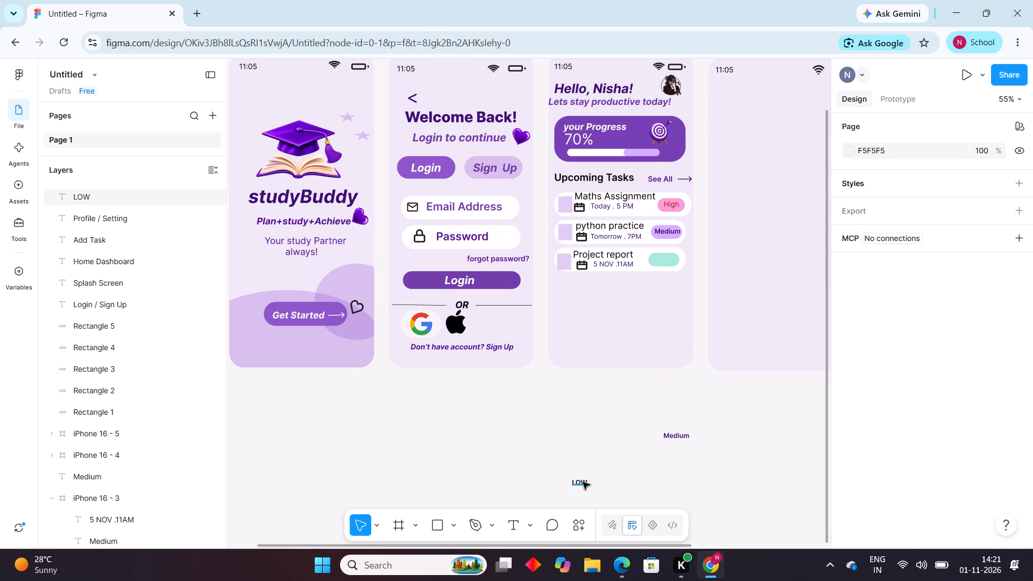
# Set the font size of the LOW text to 15.
pyautogui.click(582, 482)
pyautogui.scroll(-1, 903, 458)
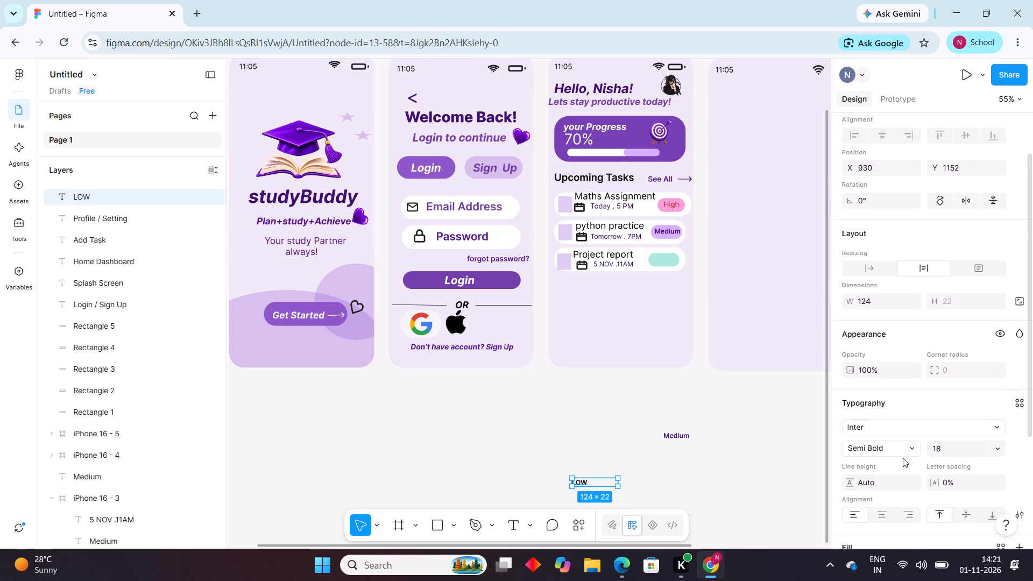
pyautogui.scroll(-1, 903, 458)
pyautogui.click(963, 452)
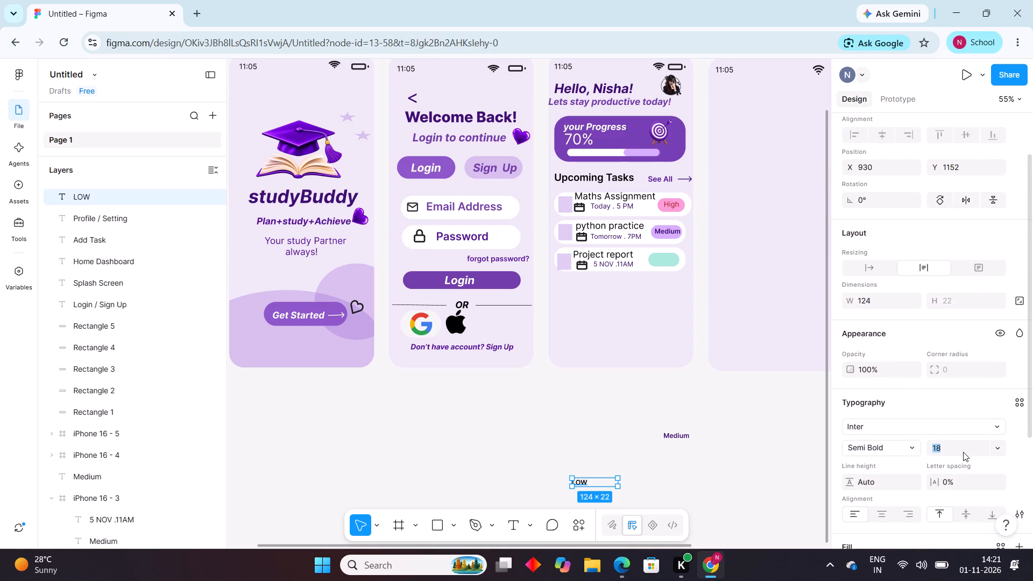
pyautogui.press('BackSpace')
pyautogui.write("15'")
pyautogui.press("'")
pyautogui.press('BackSpace')
pyautogui.press('BackSpace')
pyautogui.press('Return')
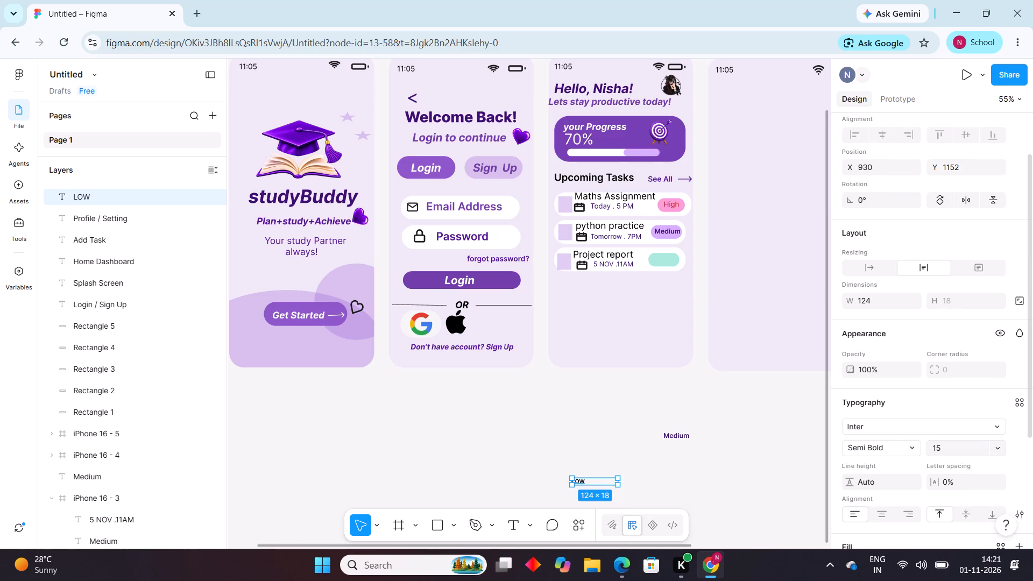
pyautogui.click(747, 449)
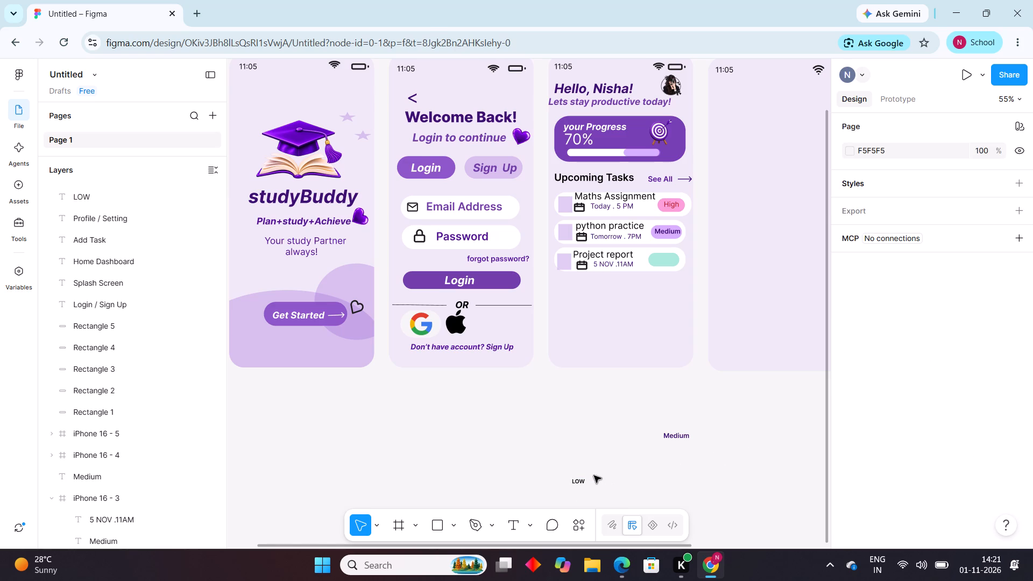
# Move the LOW text onto the mint green pill on the Project report card, at about X 293, Y 548.
pyautogui.click(585, 479)
pyautogui.moveTo(585, 479); pyautogui.dragTo(591, 469)
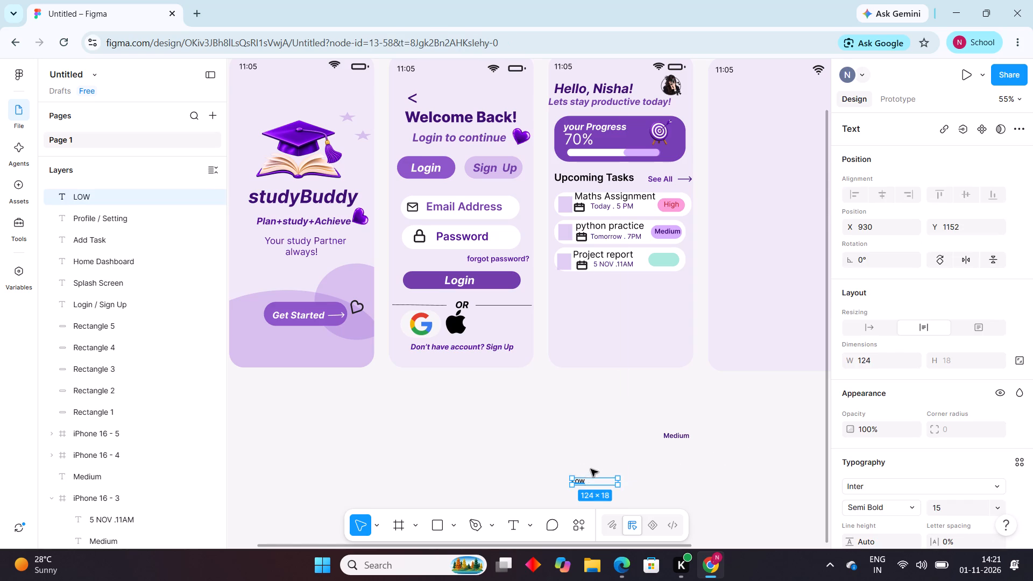
pyautogui.moveTo(591, 469); pyautogui.dragTo(666, 284)
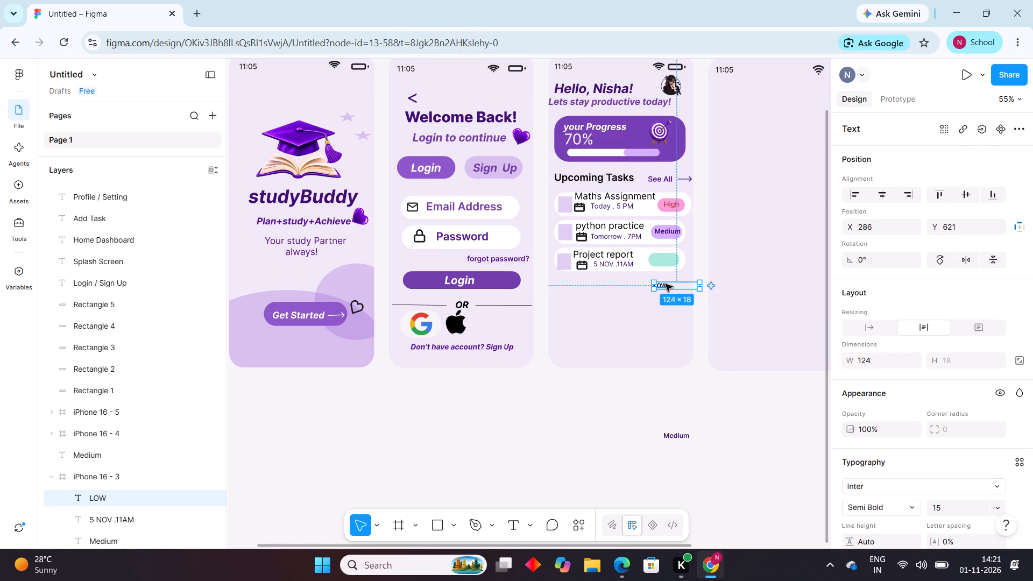
pyautogui.moveTo(666, 284); pyautogui.dragTo(667, 257)
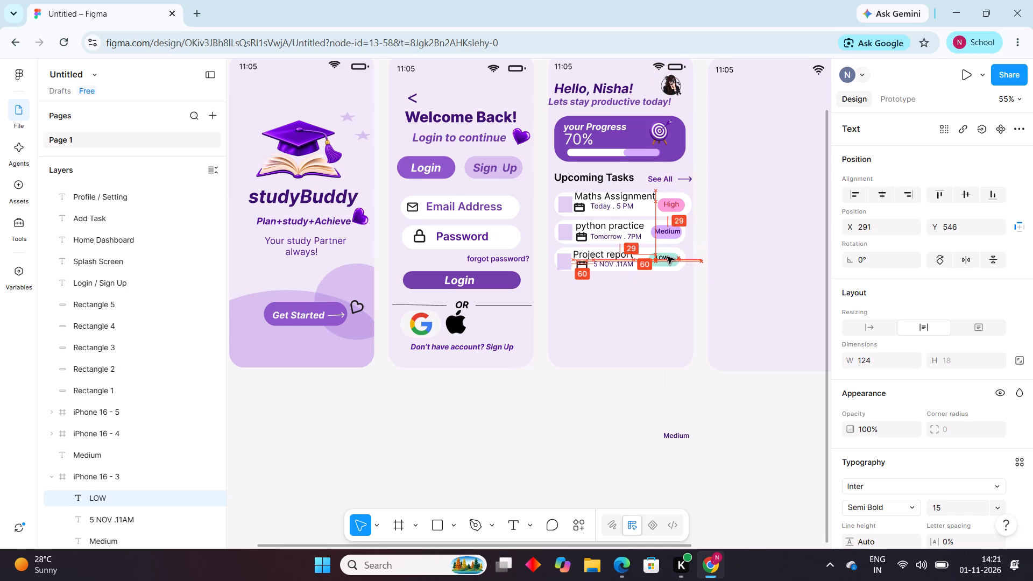
pyautogui.moveTo(667, 257); pyautogui.dragTo(669, 257)
pyautogui.click(664, 414)
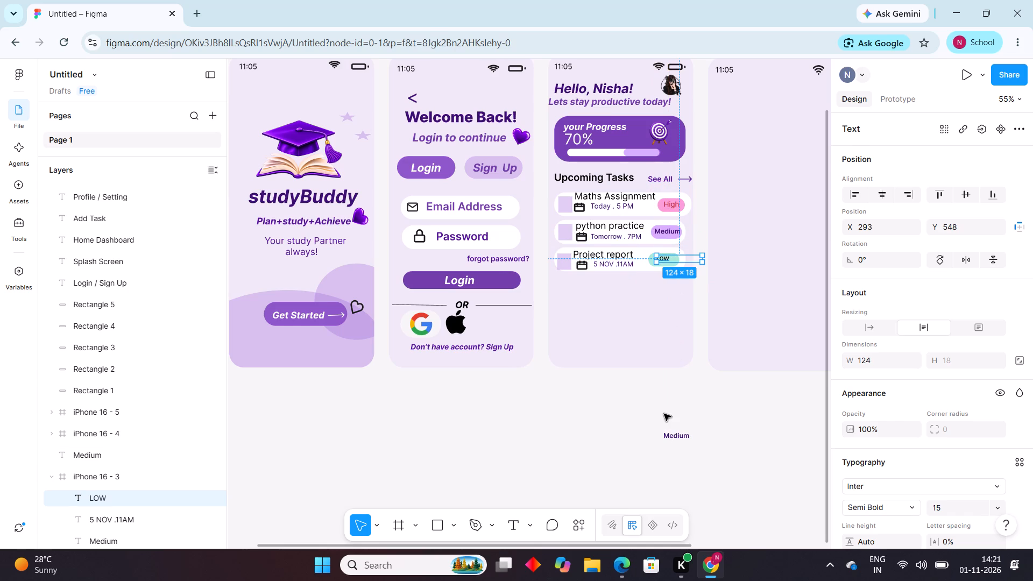
# Delete the spare Medium label from the empty canvas below the dashboard frame.
pyautogui.click(685, 437)
pyautogui.press('BackSpace')
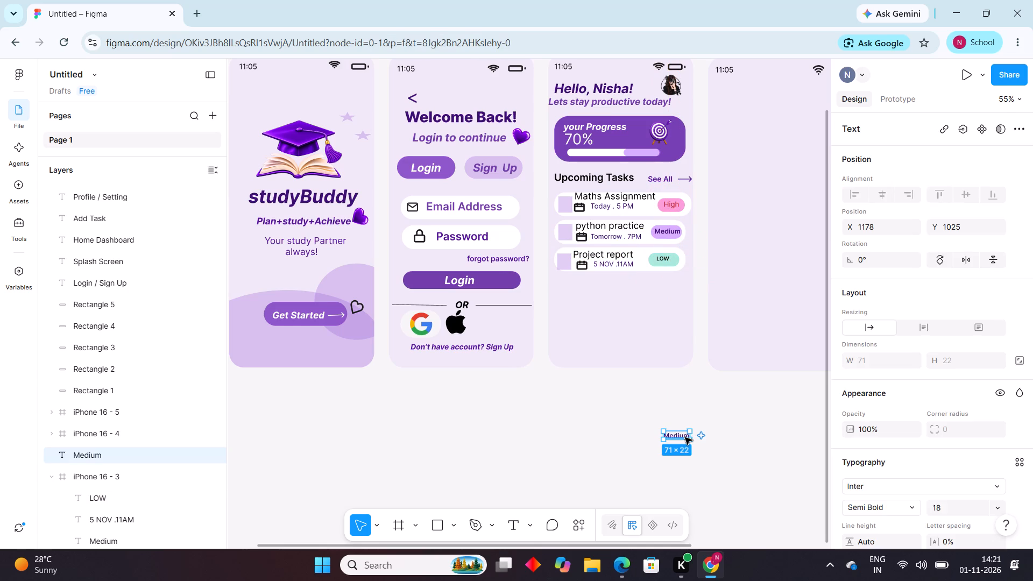
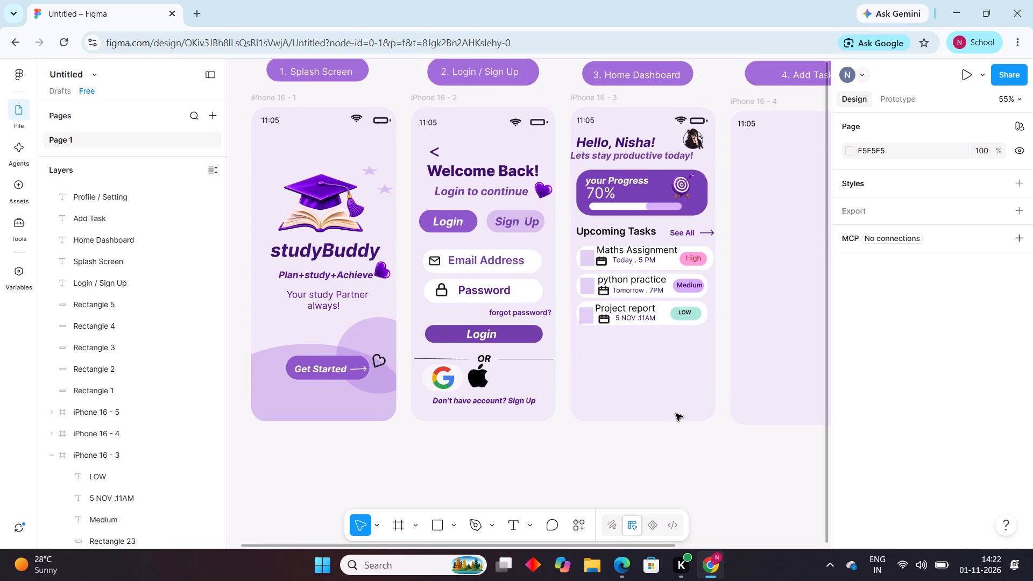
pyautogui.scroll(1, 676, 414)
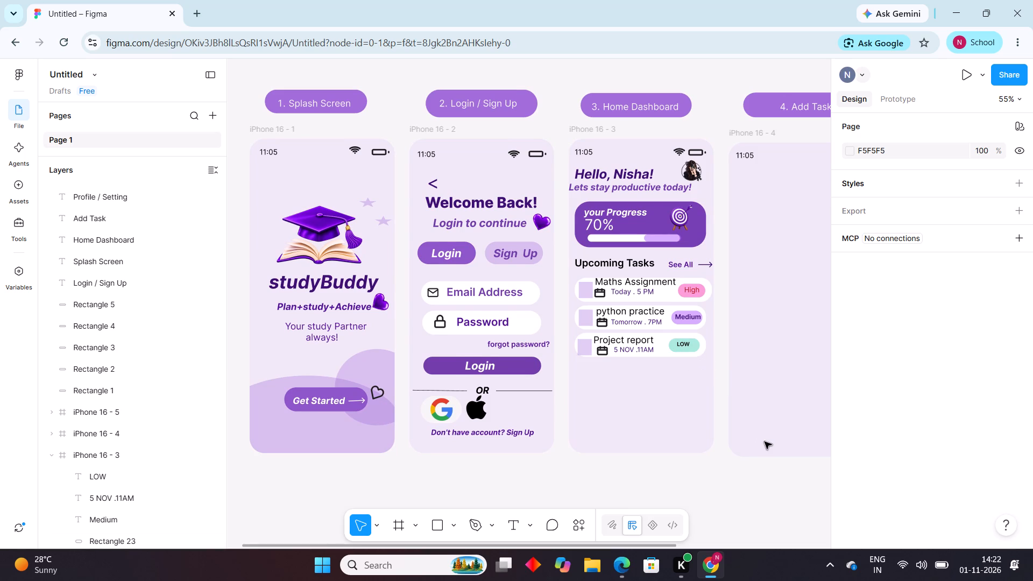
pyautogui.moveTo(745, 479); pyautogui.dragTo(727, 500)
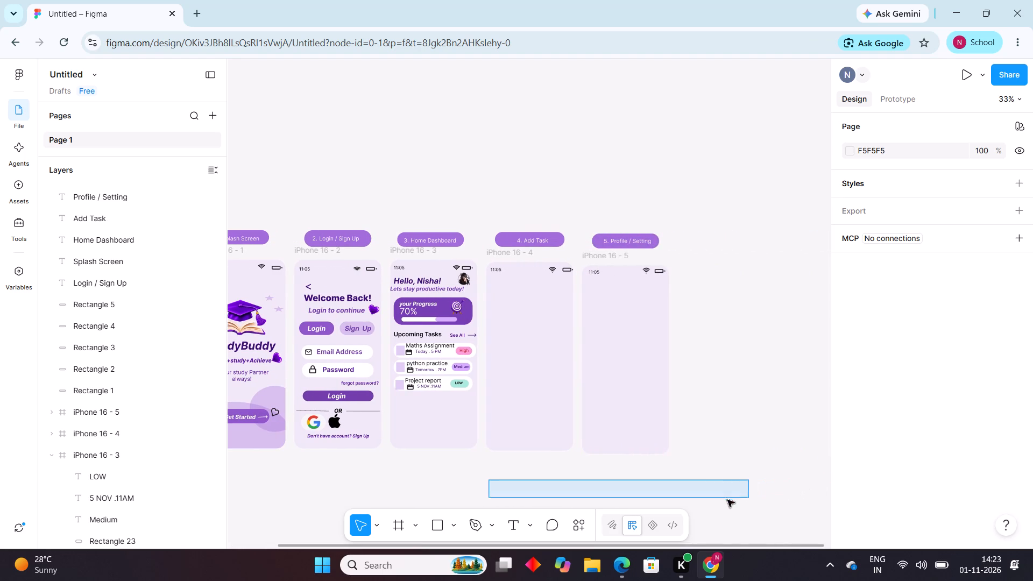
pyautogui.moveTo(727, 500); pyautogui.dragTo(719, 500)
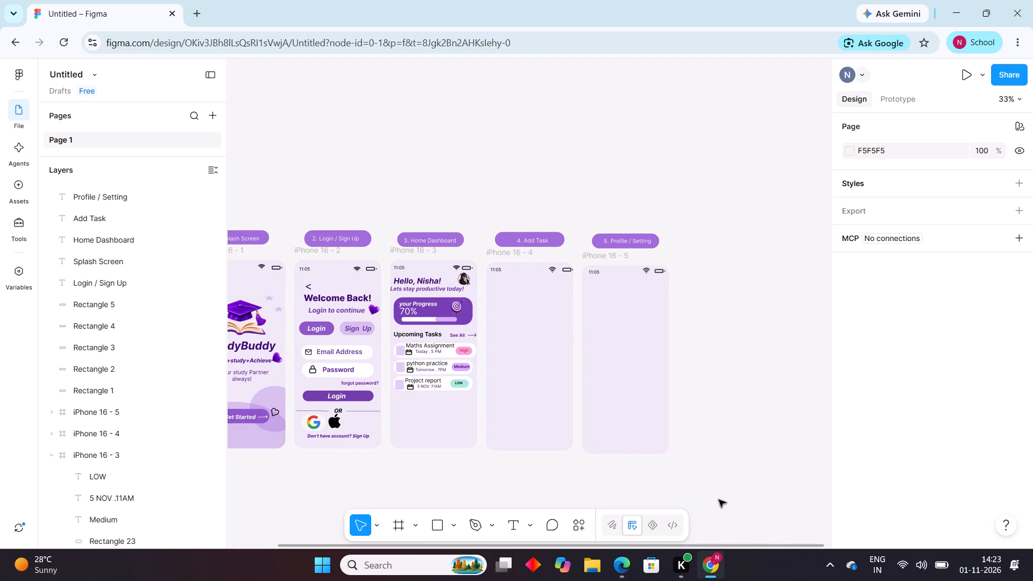